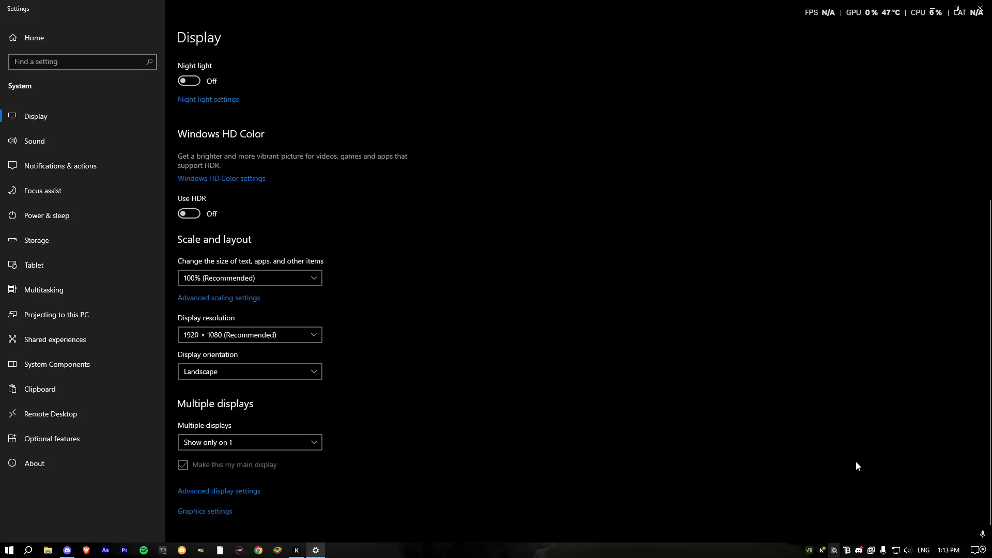
Launch Adobe Premiere.
click(857, 450)
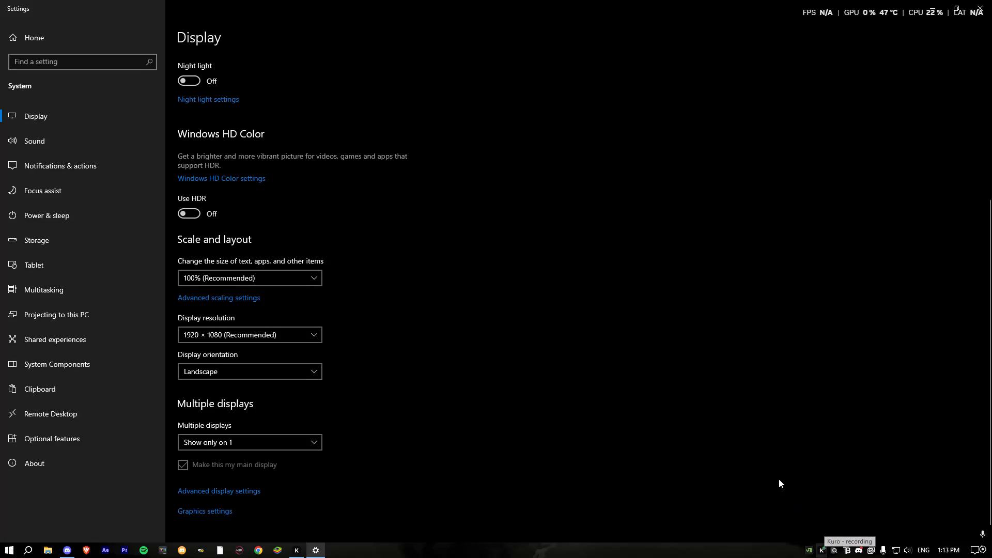
click(125, 553)
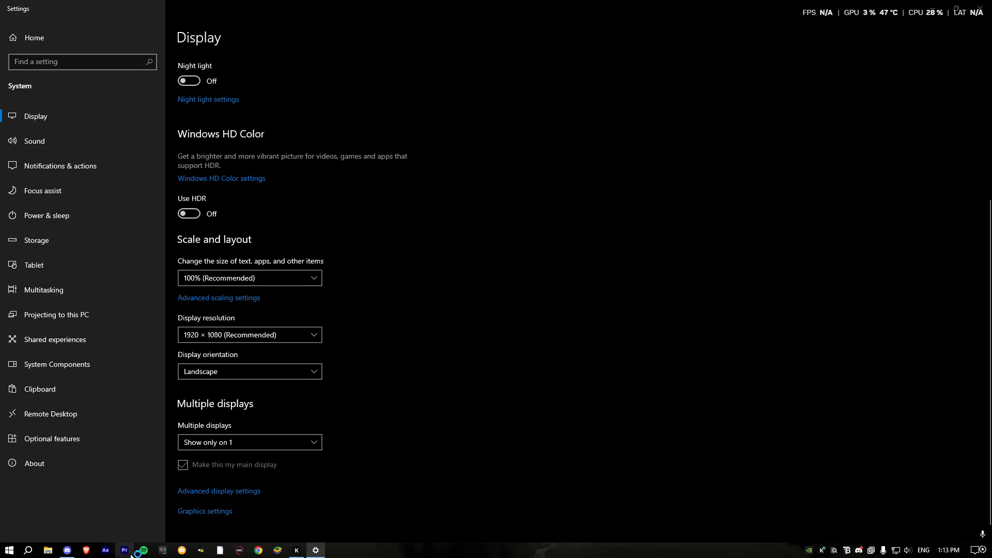
Search for "logg", launch Loggy3, and move its window toward the middle of the screen.
click(25, 554)
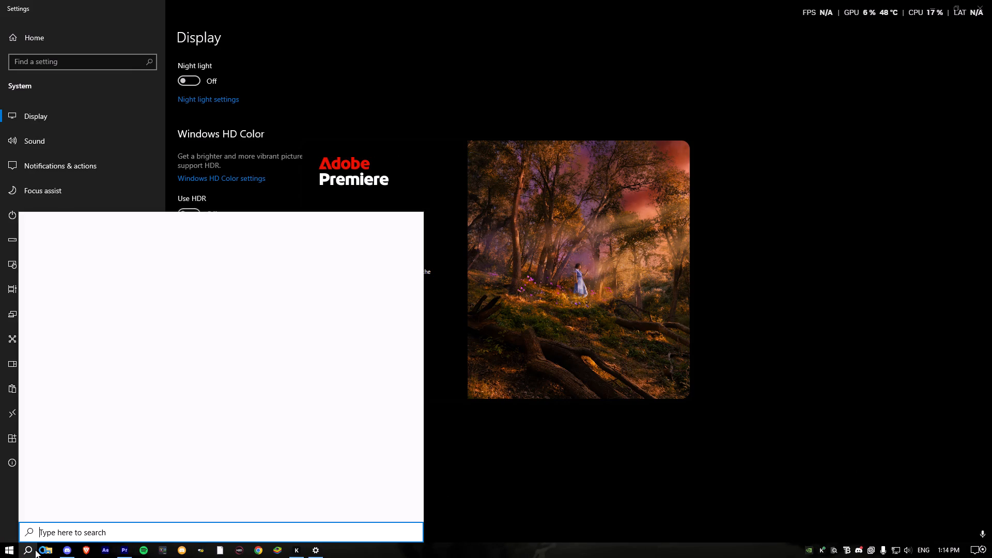
key(l)
key(o)
key(g)
key(g)
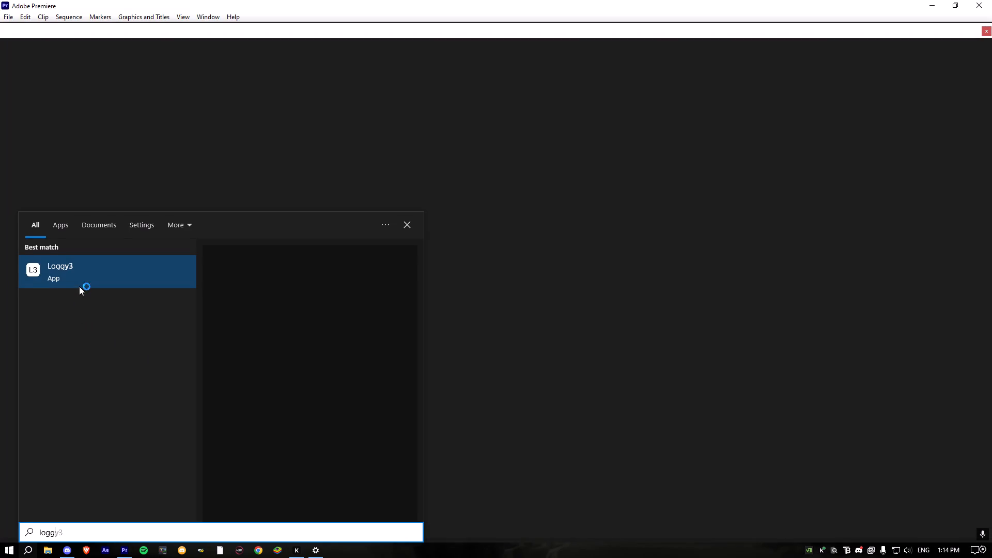
click(66, 276)
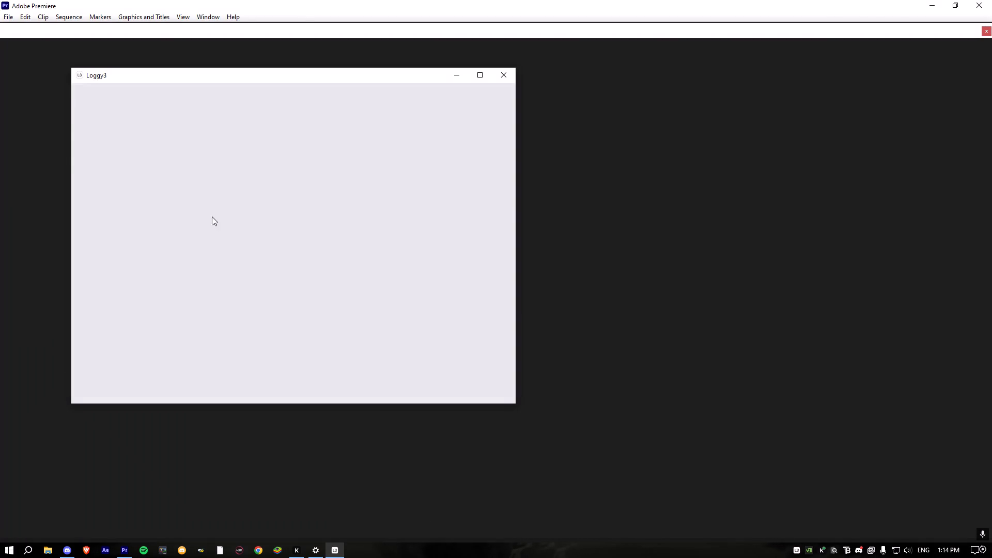
drag(338, 78, 444, 83)
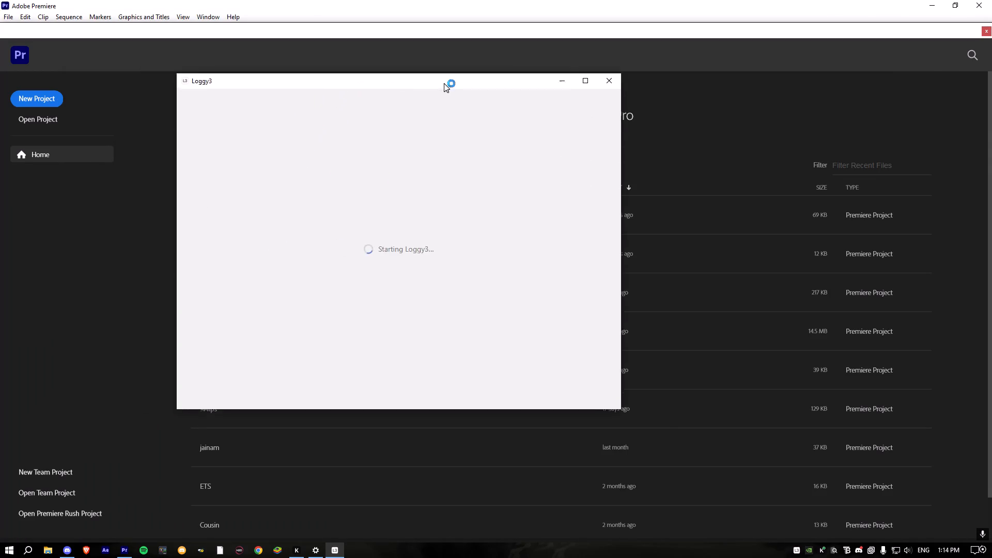
drag(444, 83, 566, 150)
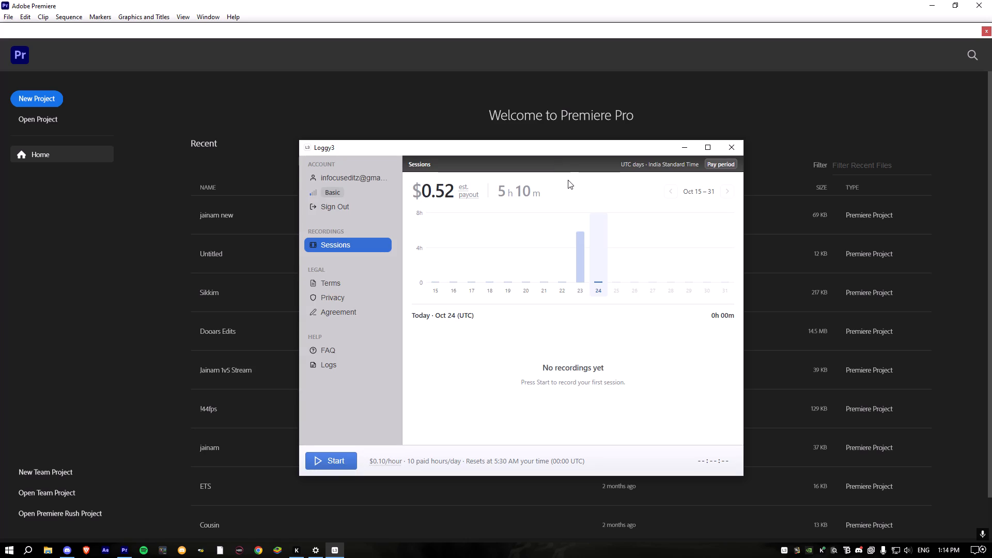
Start a Loggy3 recording session and close its window so it keeps running in the background.
click(349, 461)
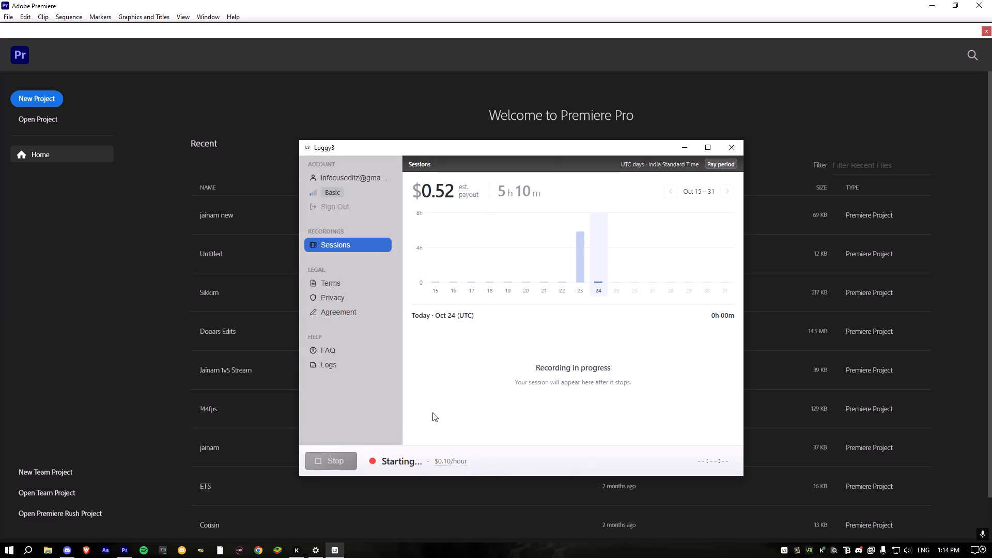
click(727, 154)
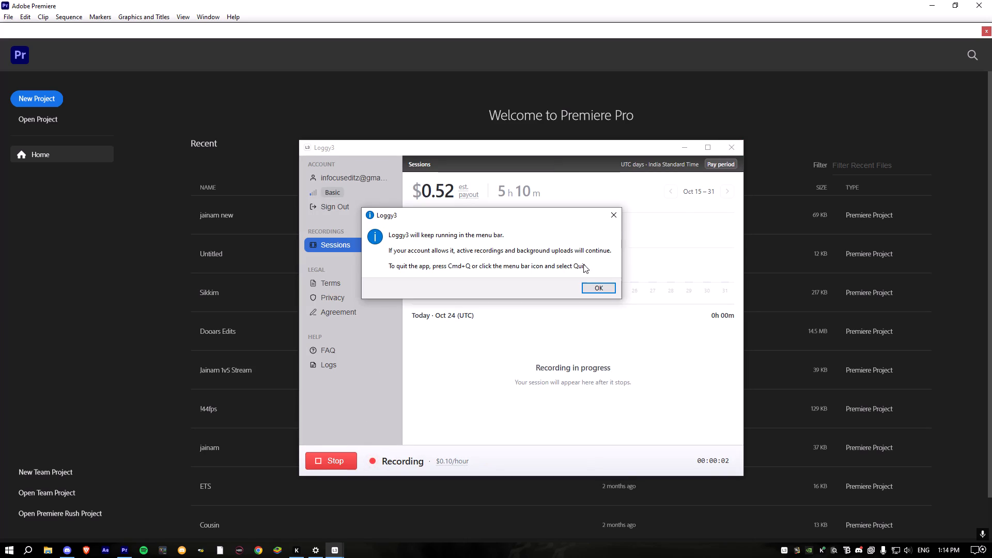
click(591, 286)
click(681, 152)
Open the recent Premiere project "jainam new".
click(665, 200)
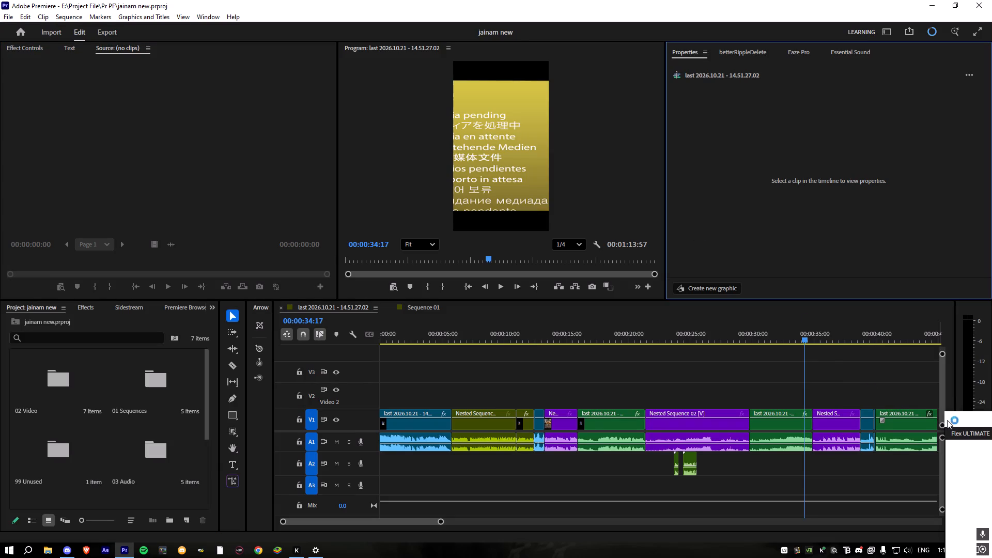
Accept the Resolve Fonts substitution and dock the floating Flex ULTIMATE panel into the Properties panel group, with Flex ULTIMATE in front.
drag(968, 422, 692, 244)
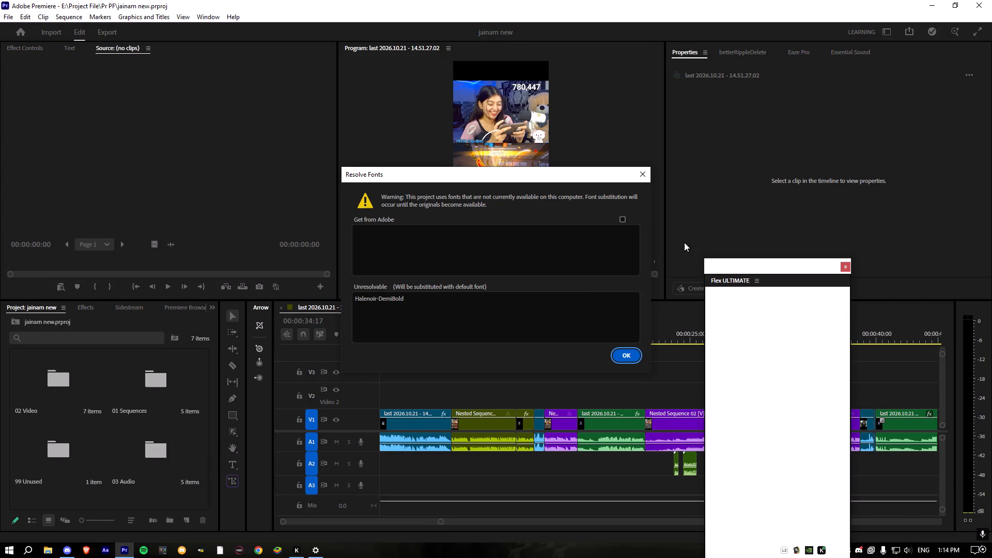
click(622, 353)
drag(950, 421, 855, 339)
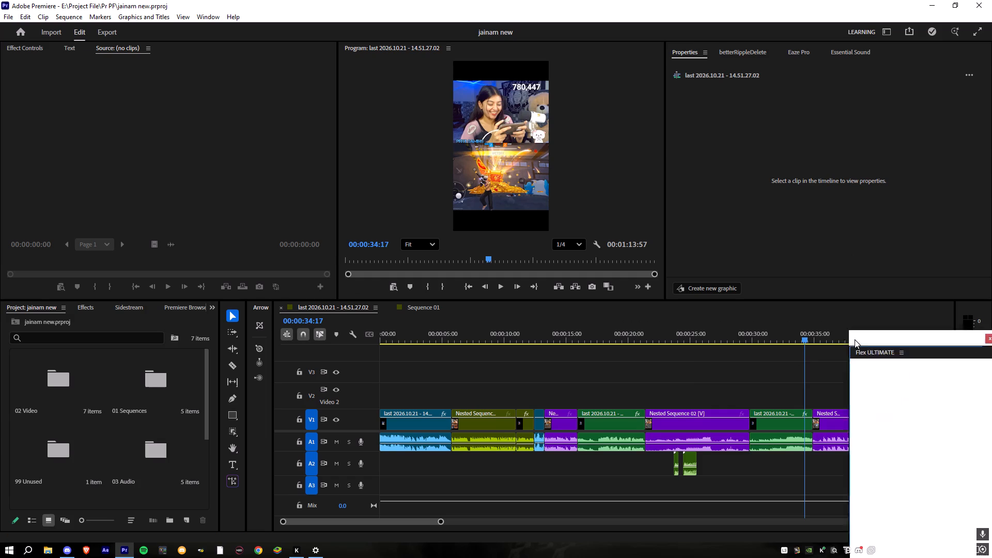
drag(855, 339, 698, 135)
drag(713, 150, 678, 61)
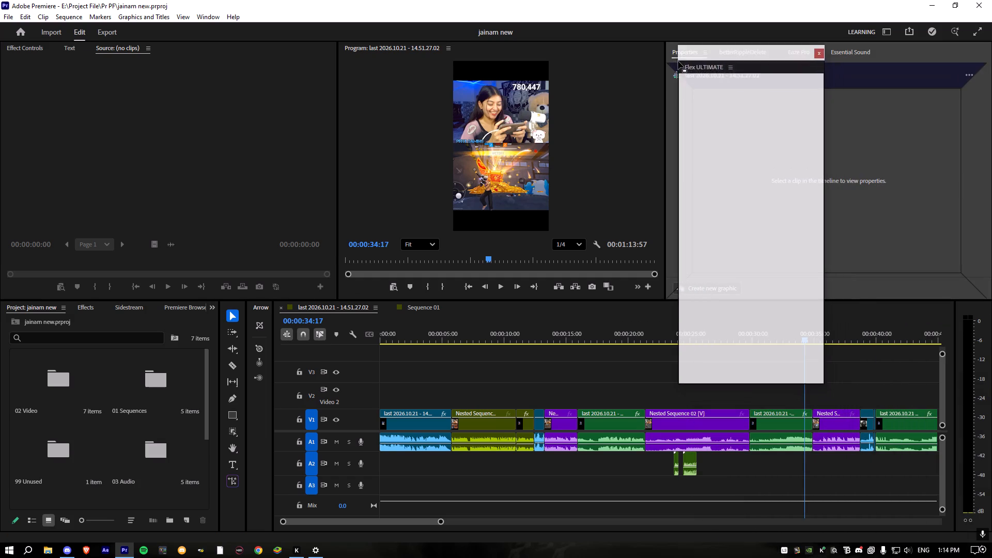
drag(678, 61, 676, 56)
click(757, 162)
click(751, 55)
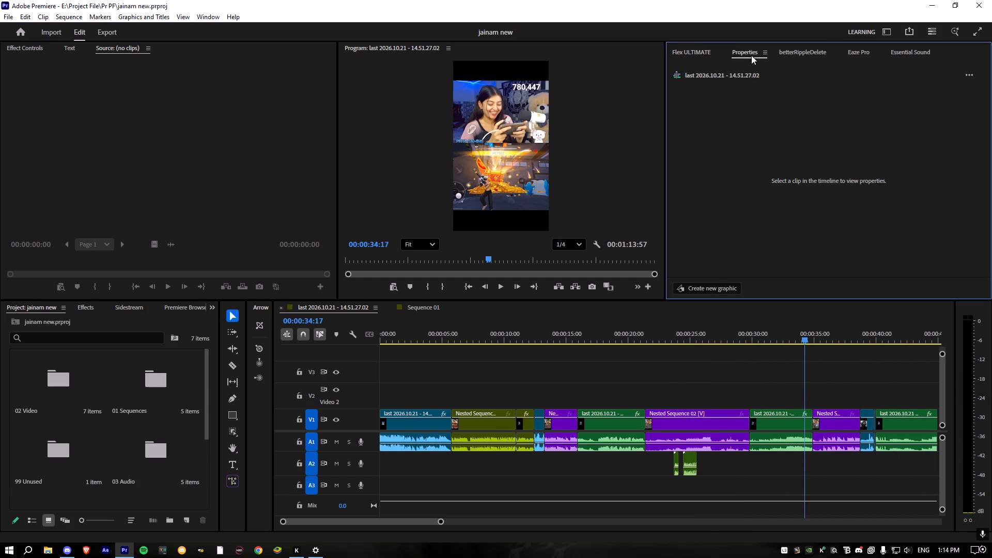
click(704, 55)
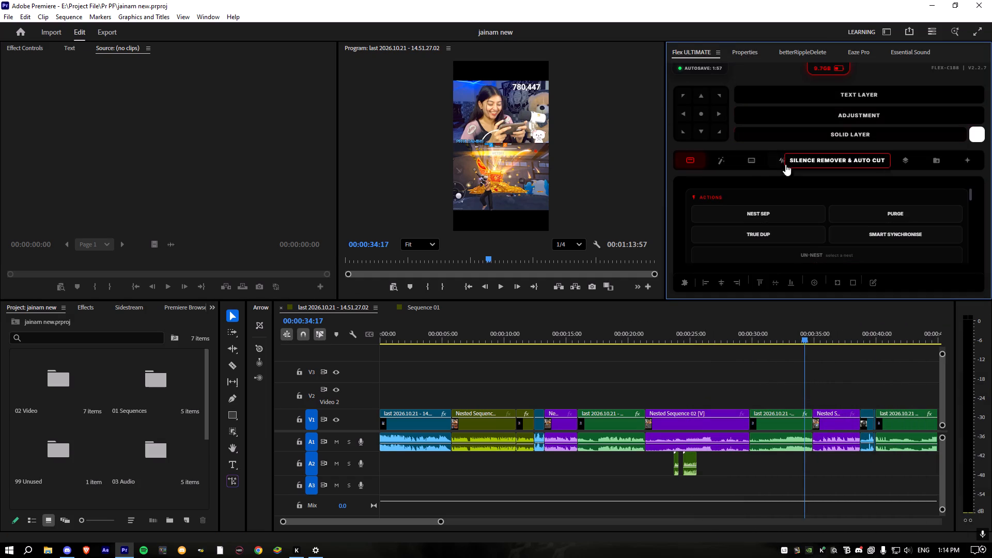
scroll(797, 236, down, 2)
scroll(799, 241, up, 2)
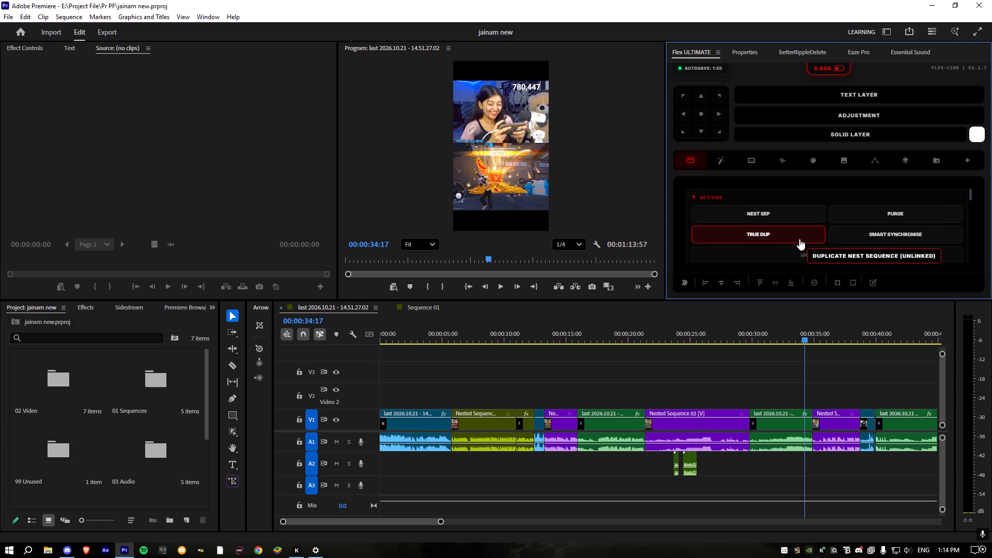
Play the "last 2026.10.21 - 14.51.27.02" sequence from 00:00:00:00 to review the existing edit.
drag(482, 340, 396, 343)
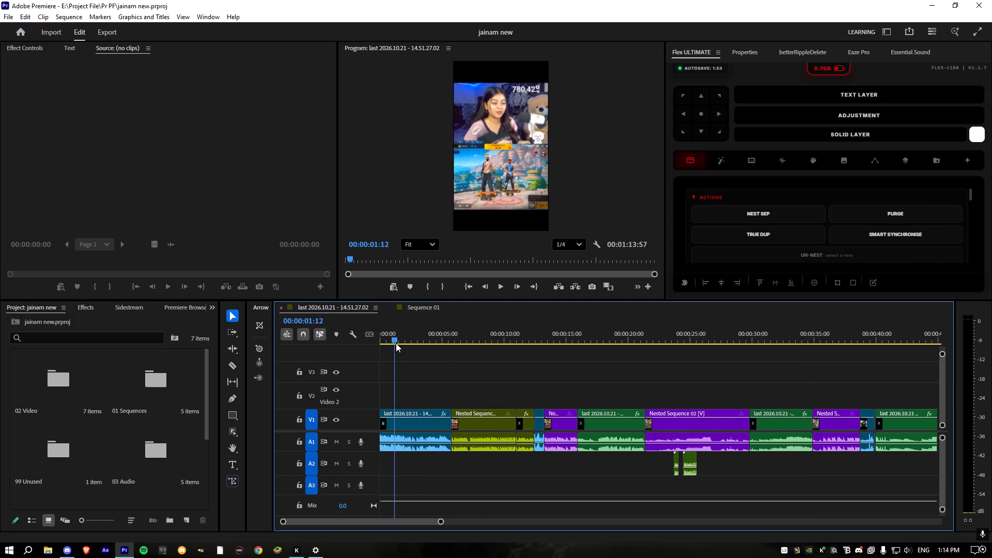
drag(396, 343, 366, 344)
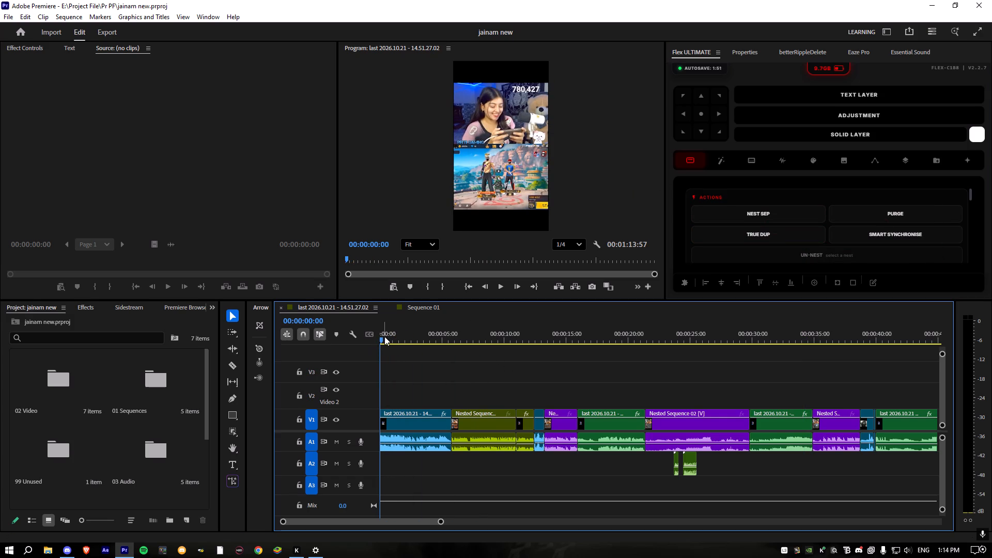
key(space)
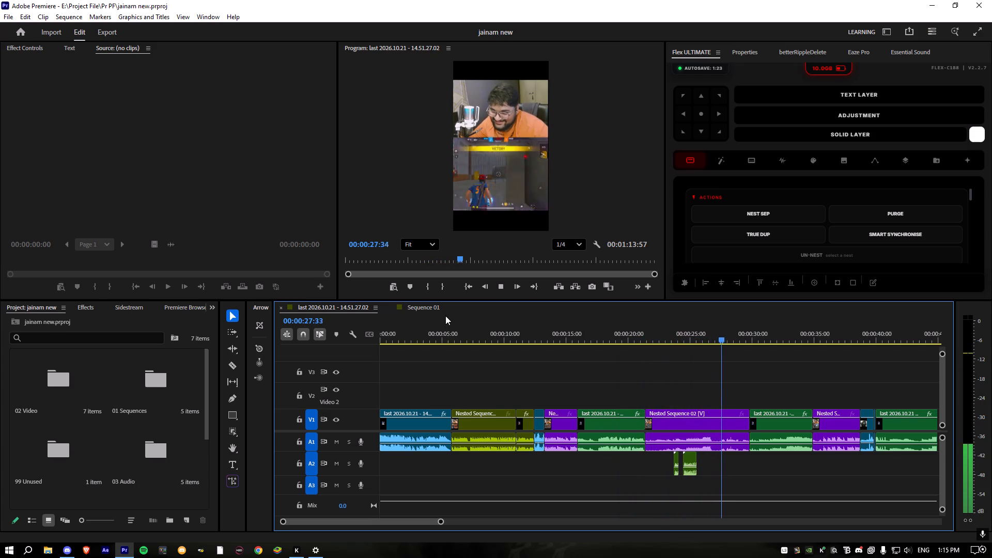
scroll(810, 445, down, 4)
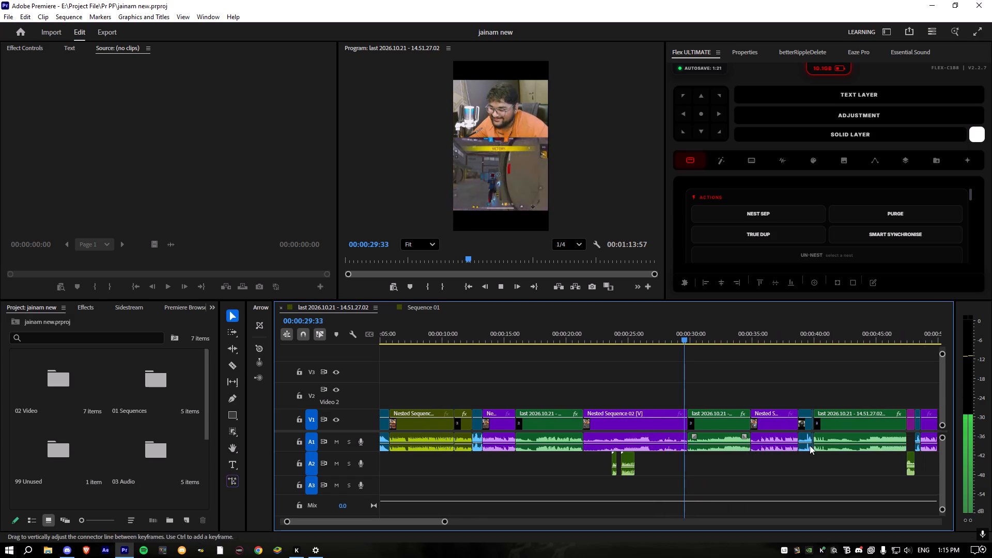
scroll(815, 453, down, 10)
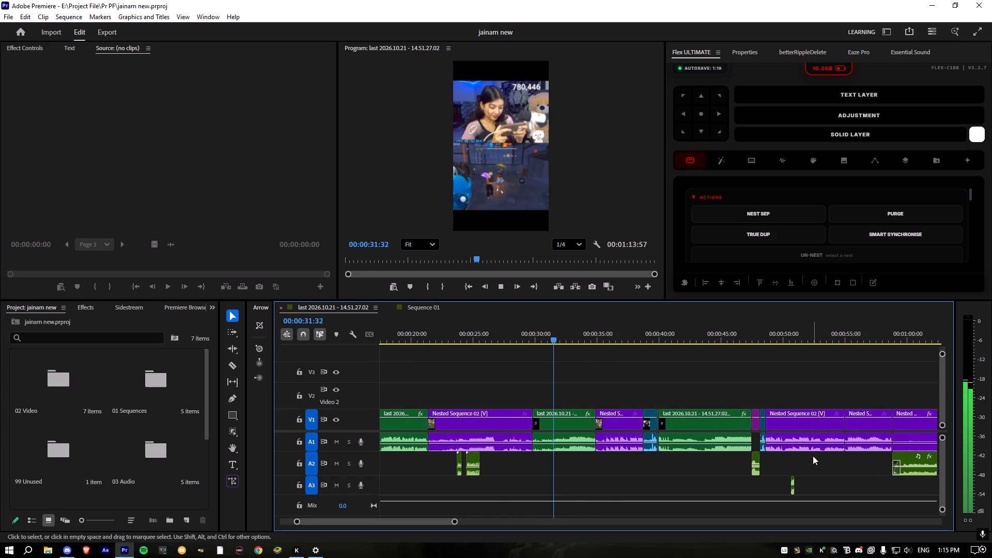
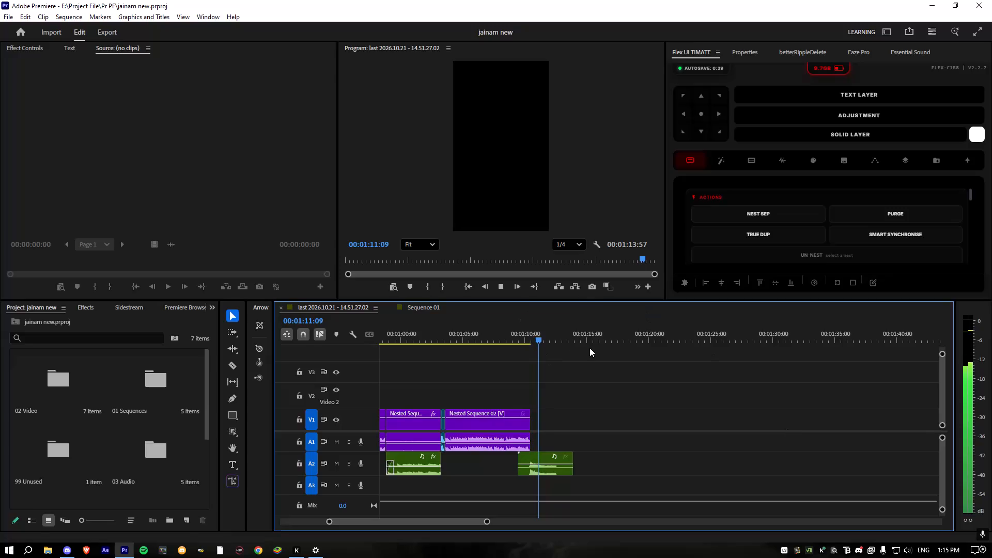
Stop playback and set the Program monitor's playback resolution to Full.
click(586, 378)
drag(540, 337, 321, 370)
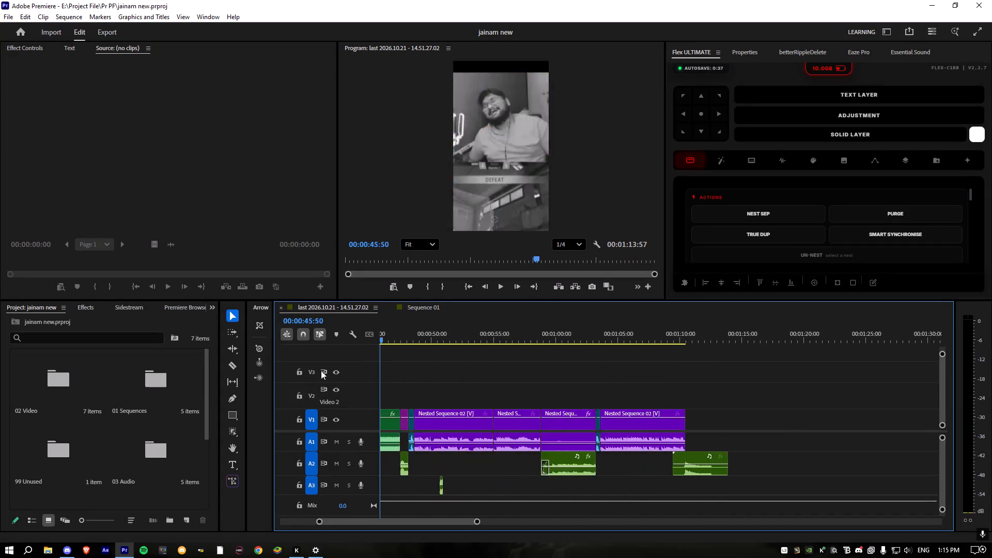
drag(321, 370, 397, 375)
click(571, 239)
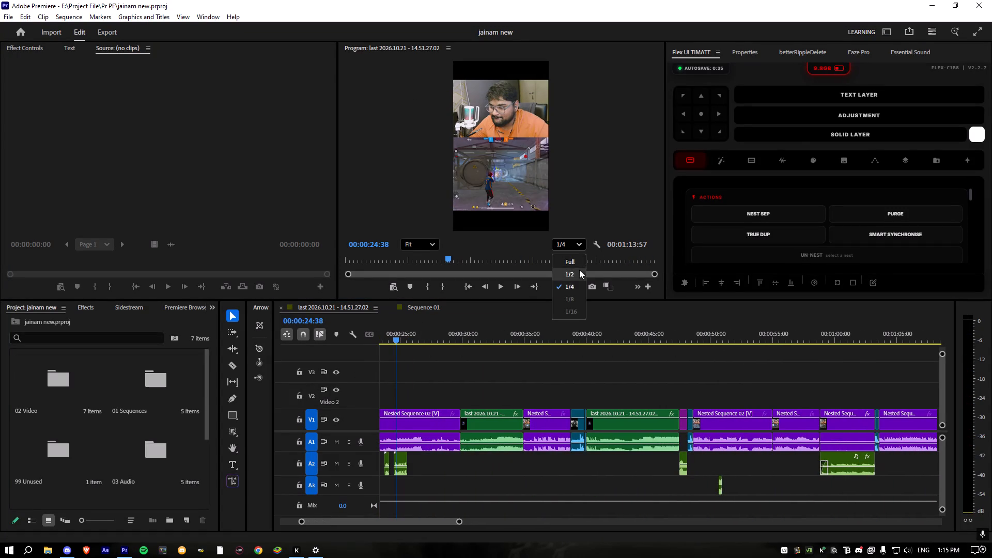
click(572, 267)
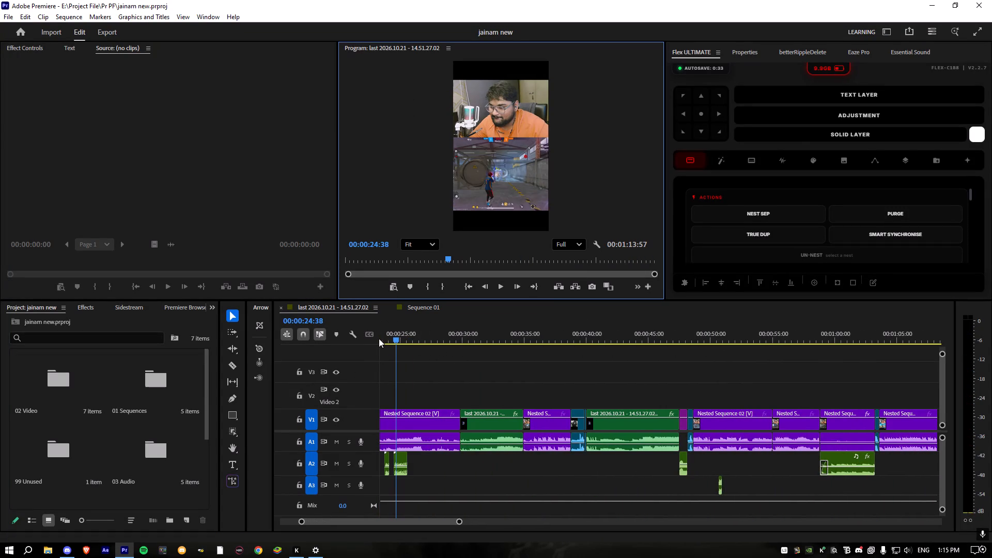
Move the playhead back to 00:00:00:00 and briefly preview the sequence in full screen.
drag(396, 338, 337, 335)
alt+scroll(496, 388, down, 5)
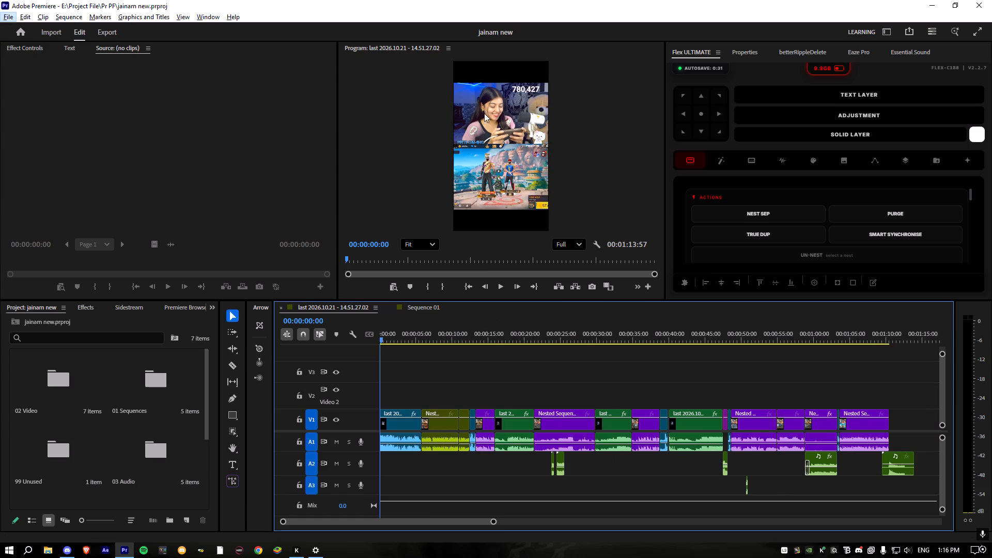
double_click(414, 47)
double_click(414, 47)
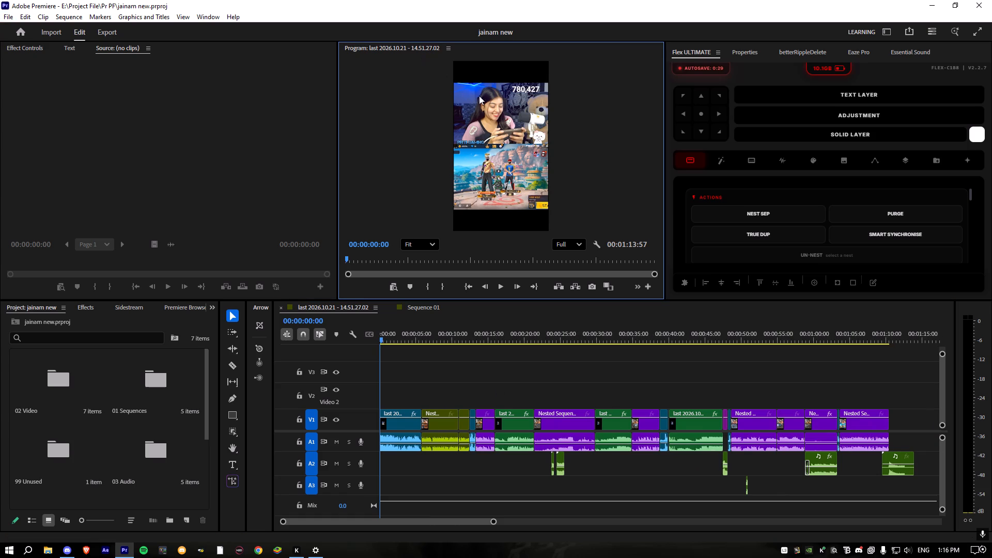
click(979, 30)
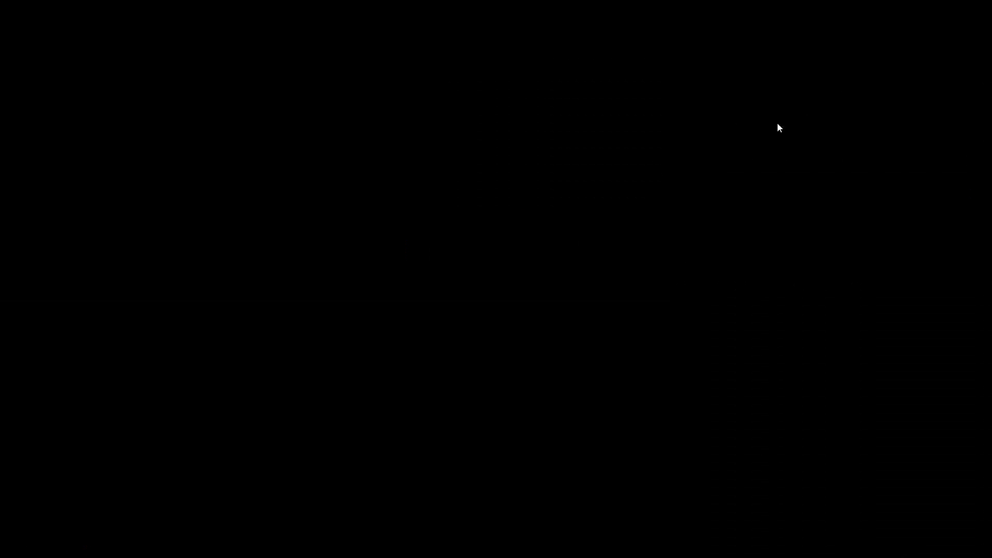
key(space)
key(space)
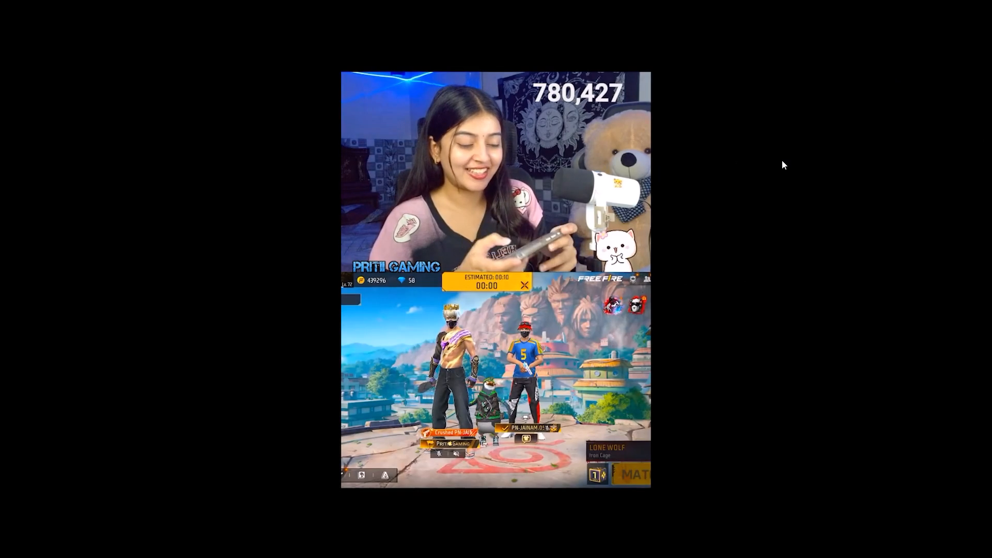
key(Escape)
Start a screen recording and play the sequence full screen from 00:00:00:00.
drag(421, 340, 359, 345)
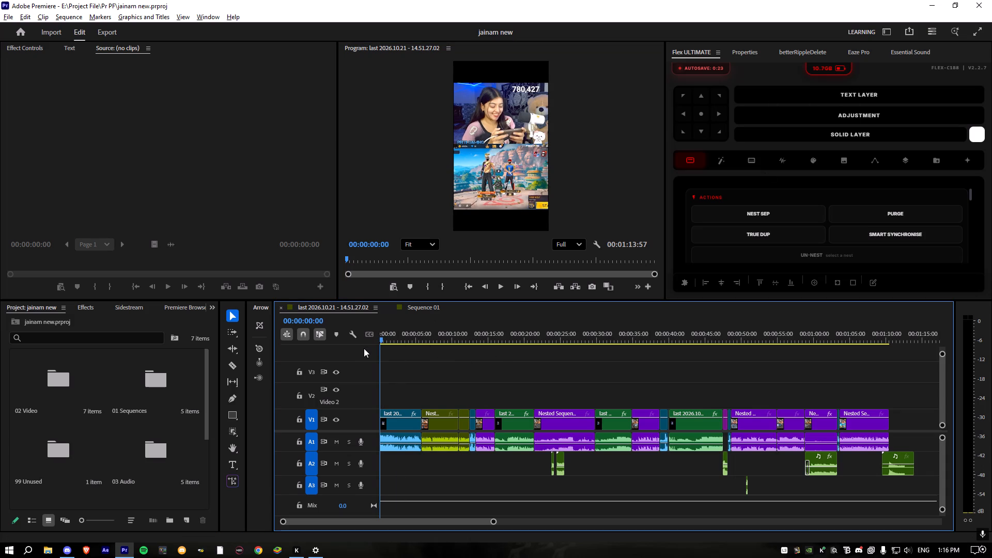
key(alt+F9)
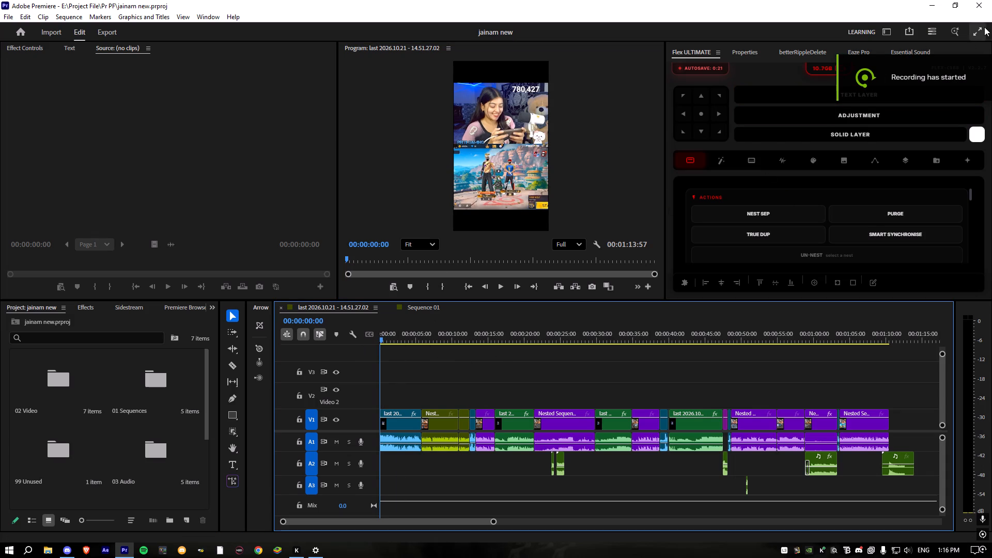
click(984, 27)
key(space)
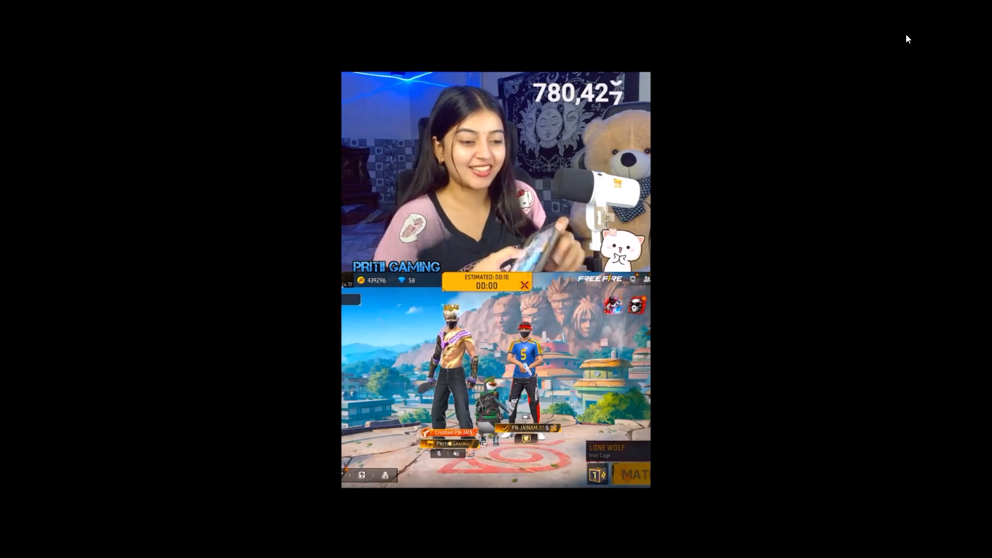
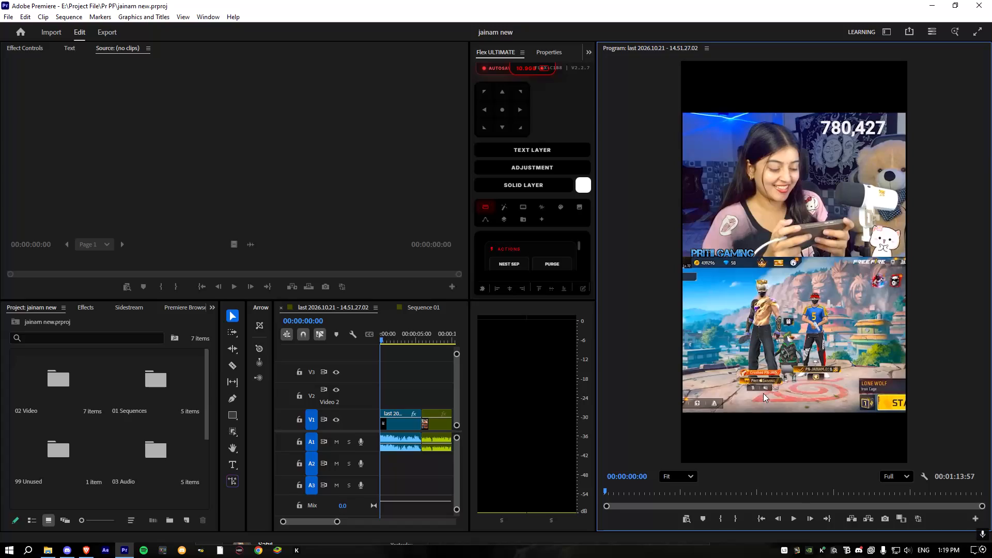
Start a new screen recording and play the sequence from 00:00:00:00 in the Program monitor.
key(alt+F9)
key(space)
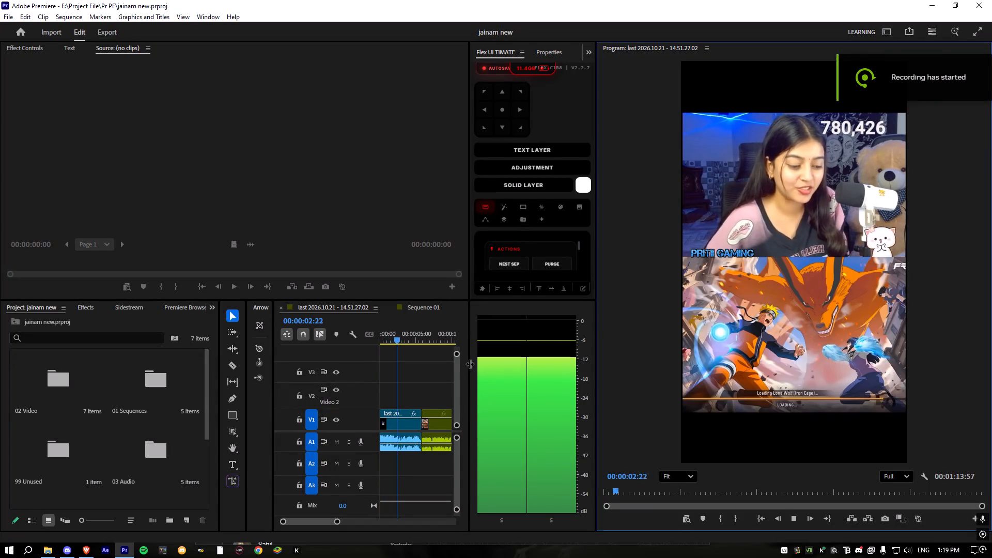
Widen the timeline by narrowing the audio meters beside it, so more of the sequence's clips fit.
drag(470, 364, 576, 394)
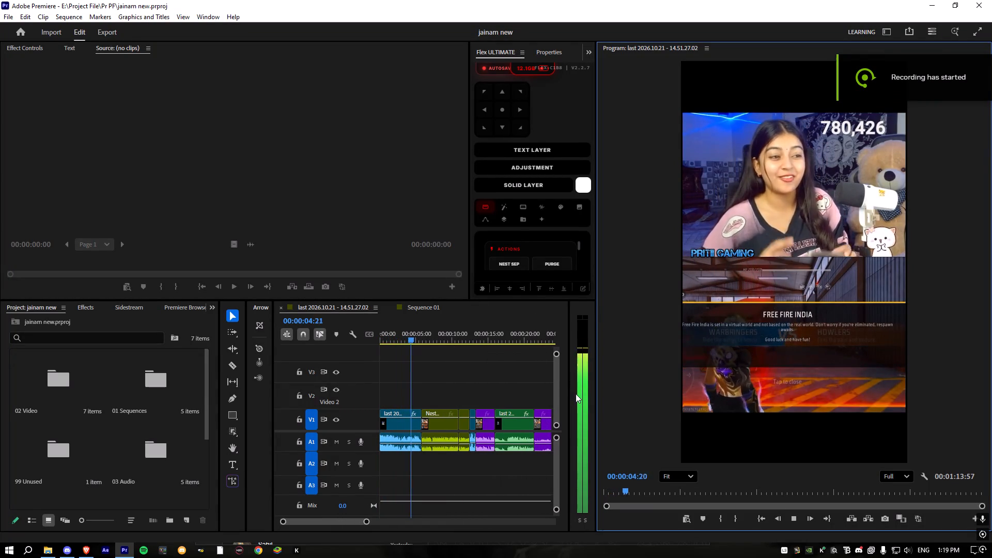
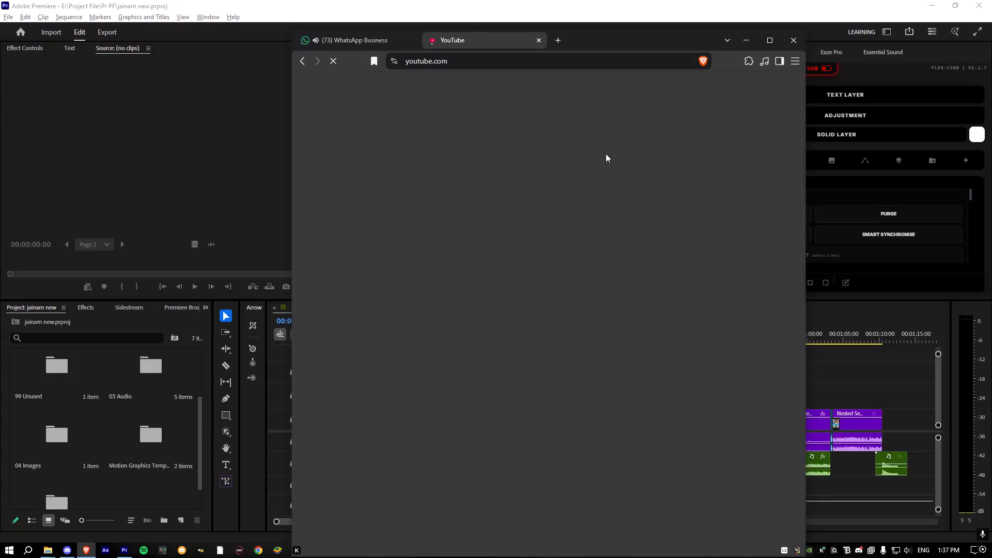
Move the browser window aside and search YouTube for "balle balle meme".
drag(624, 39, 514, 27)
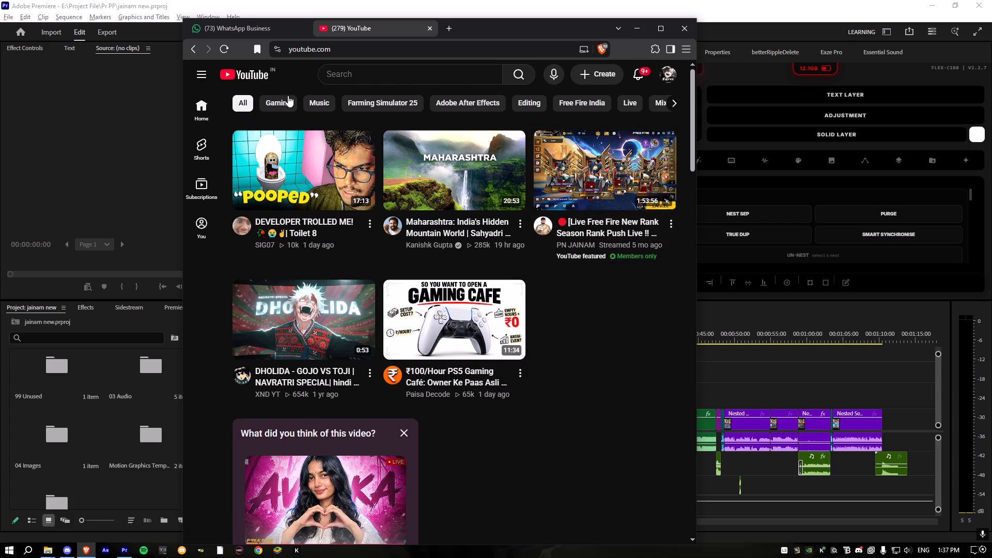
click(400, 79)
text(ba;)
key(BackSpace)
text(lle)
key(space)
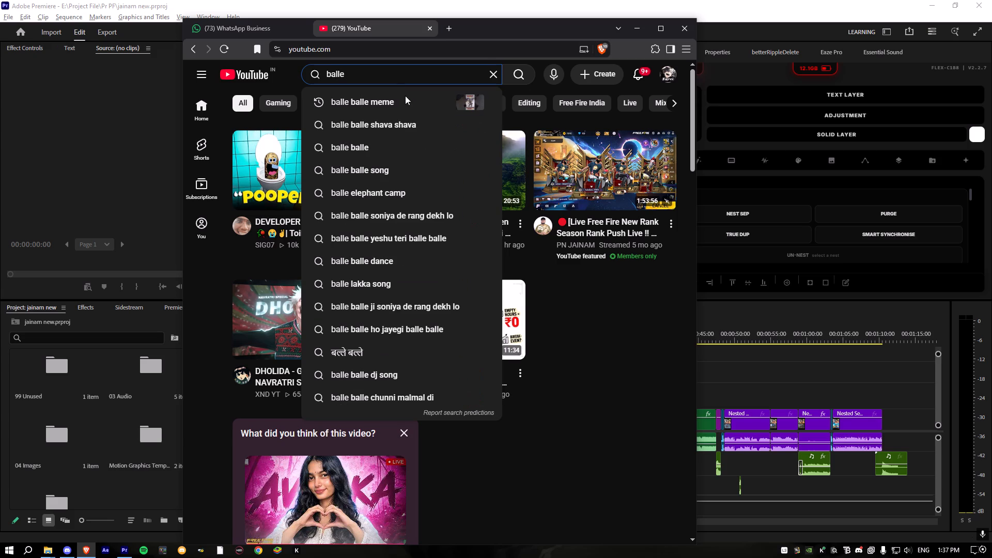
click(407, 97)
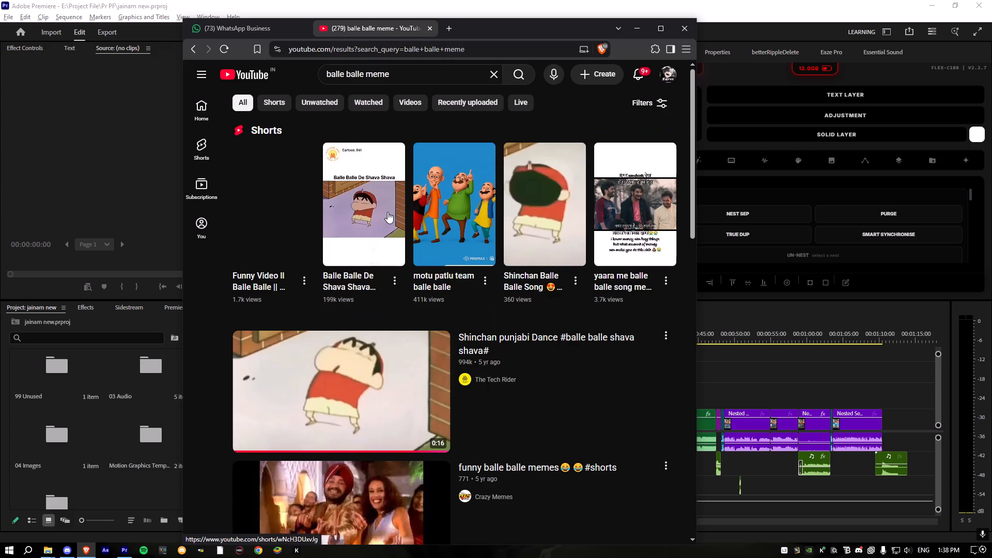
Preview the search results and copy the share link of the "funny balle balle memes #shorts" video.
scroll(474, 260, down, 3)
click(438, 199)
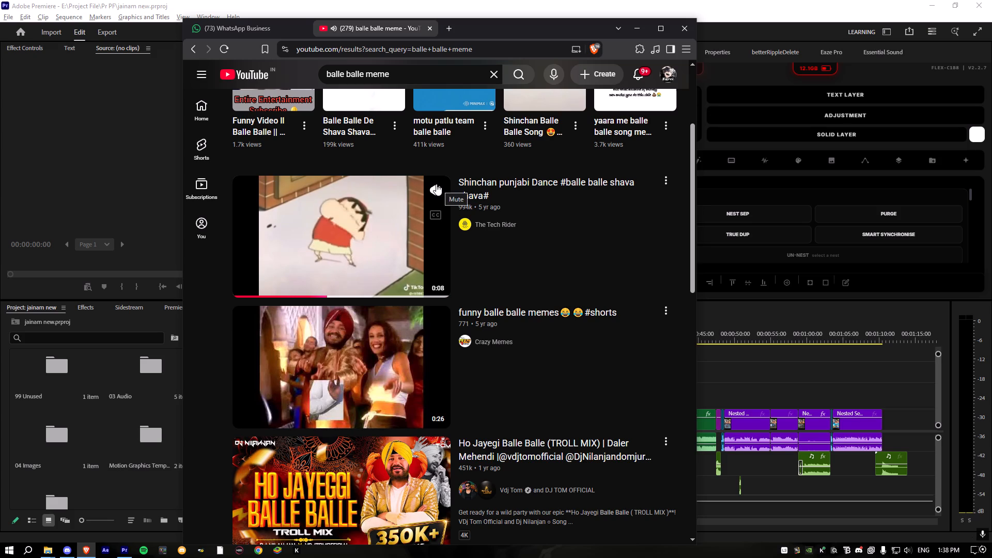
scroll(352, 223, down, 8)
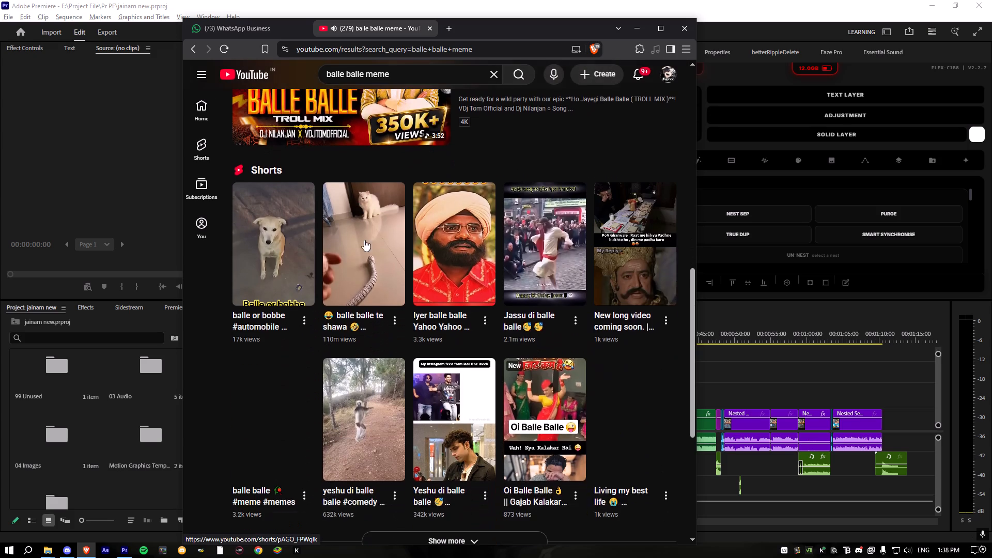
scroll(374, 258, up, 4)
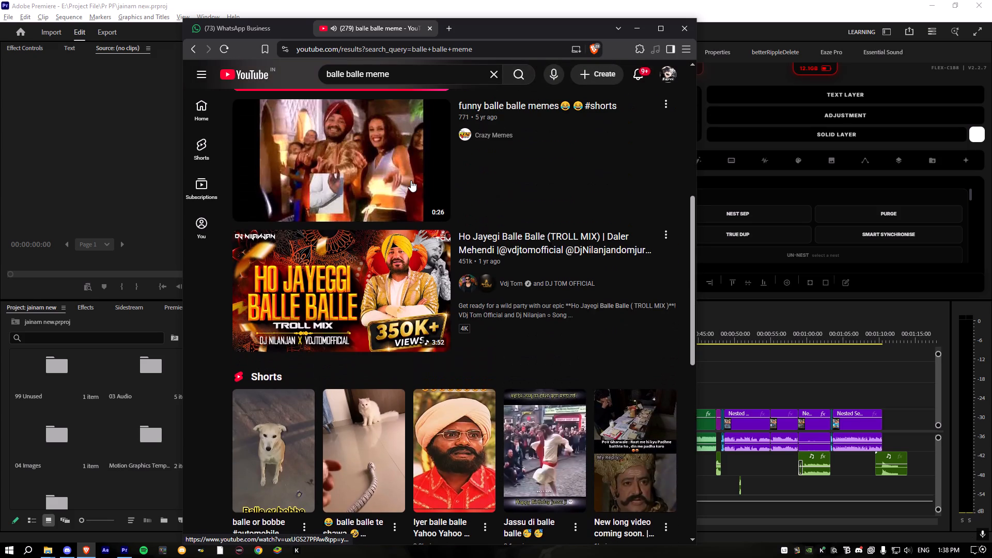
click(438, 114)
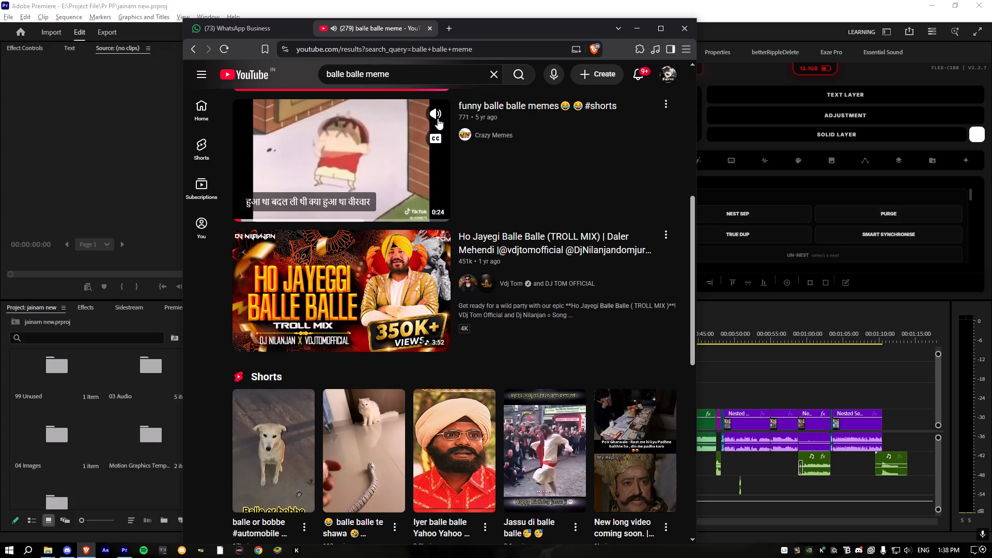
scroll(349, 162, up, 1)
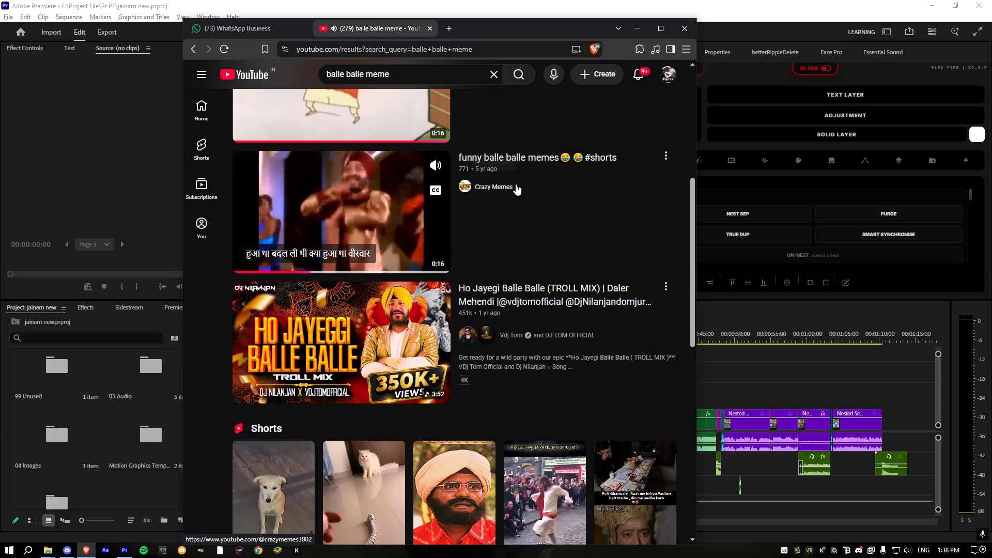
click(666, 157)
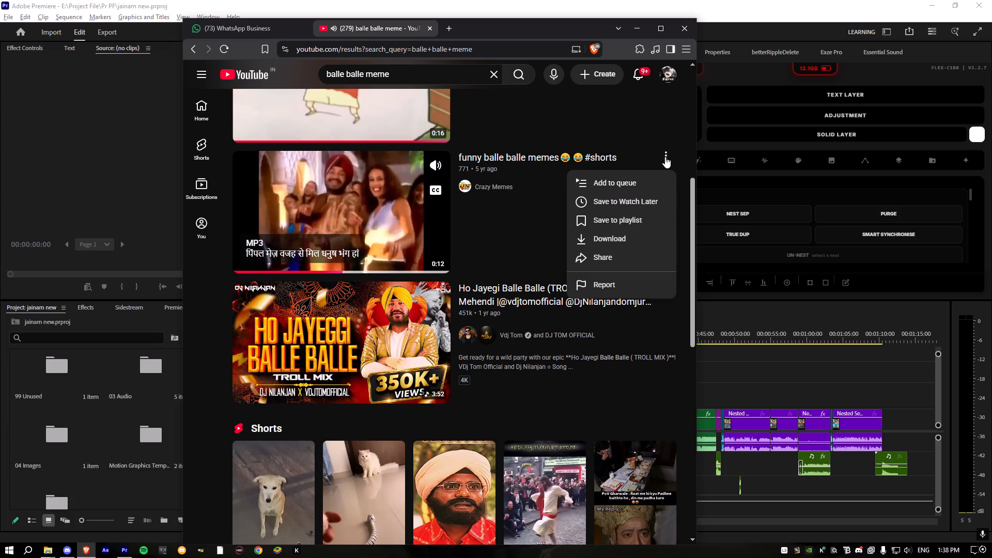
click(589, 251)
click(521, 354)
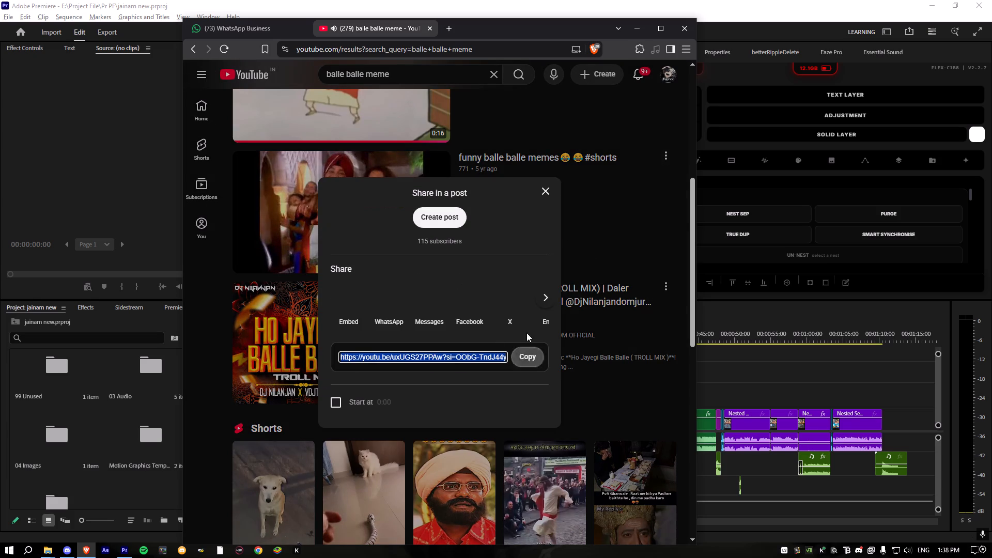
Return to Premiere and paste the video link into Flex ULTIMATE's online downloader.
click(638, 30)
scroll(836, 192, up, 3)
click(821, 165)
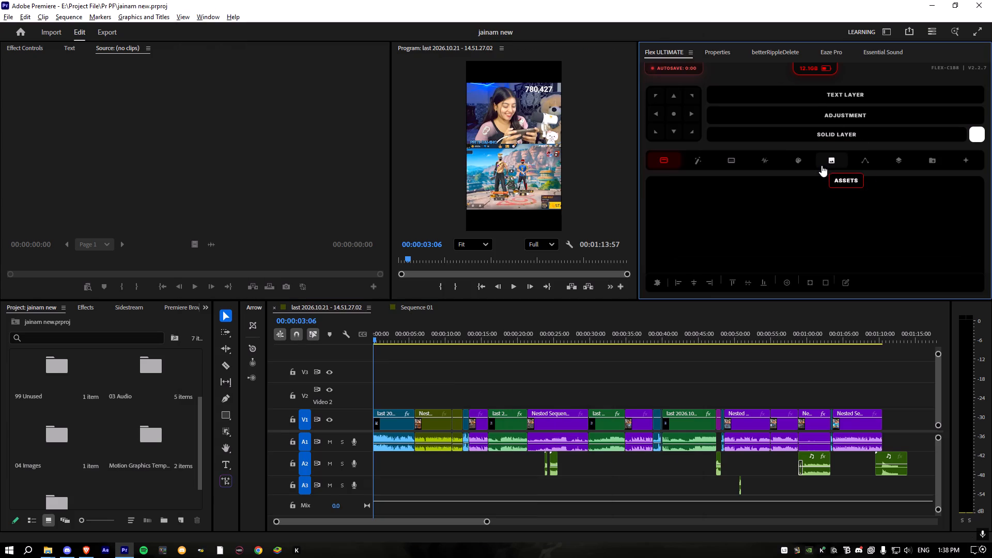
double_click(909, 156)
click(769, 184)
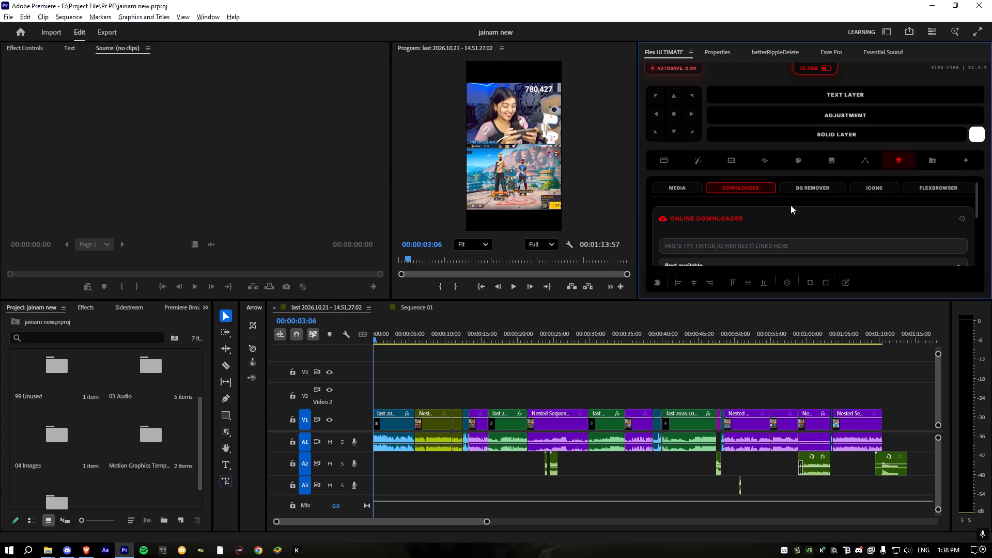
click(771, 244)
key(ctrl+v)
Set the downloader's save location to the Jainam Raw folder on the I: drive.
scroll(774, 231, down, 1)
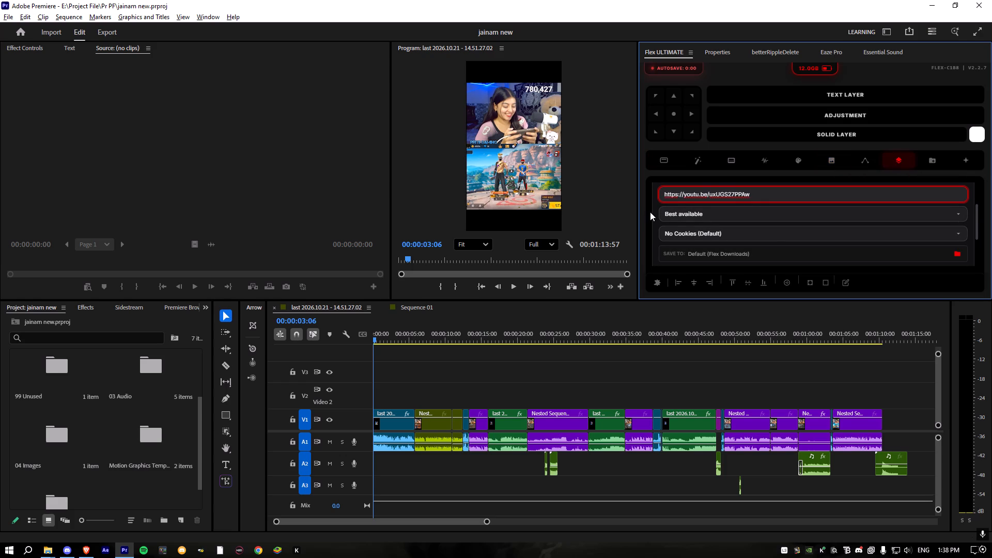
scroll(650, 208, down, 2)
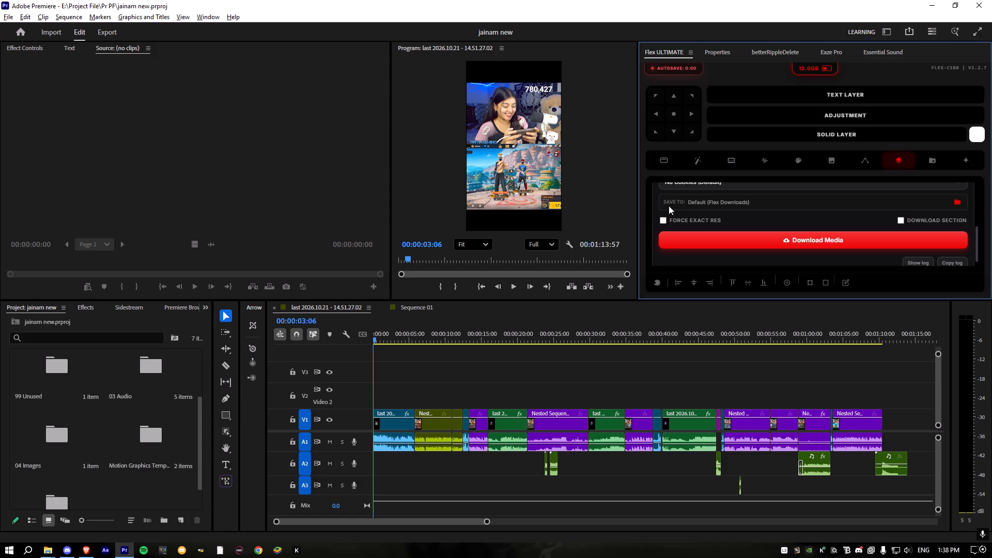
click(962, 198)
click(168, 516)
scroll(501, 290, down, 2)
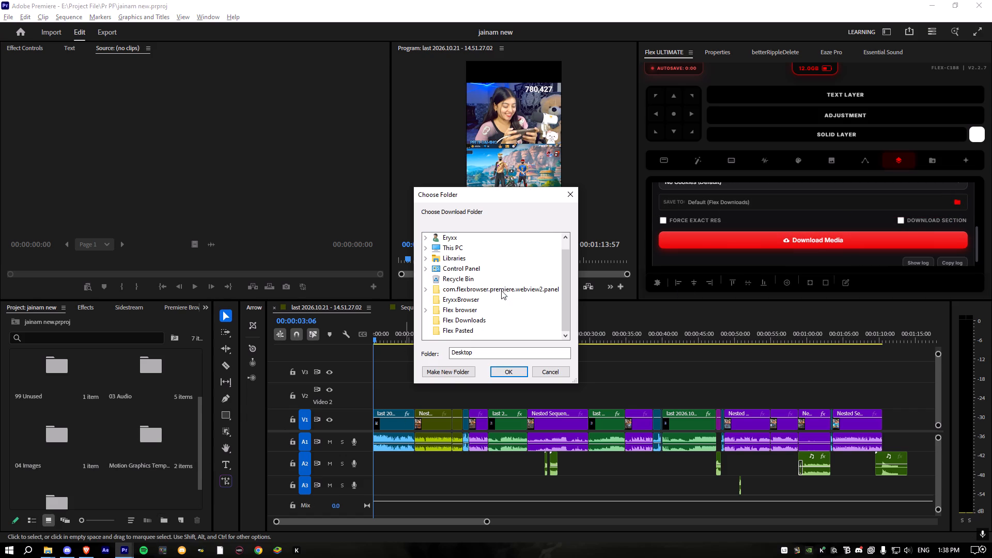
scroll(501, 290, down, 1)
double_click(421, 249)
scroll(461, 280, down, 2)
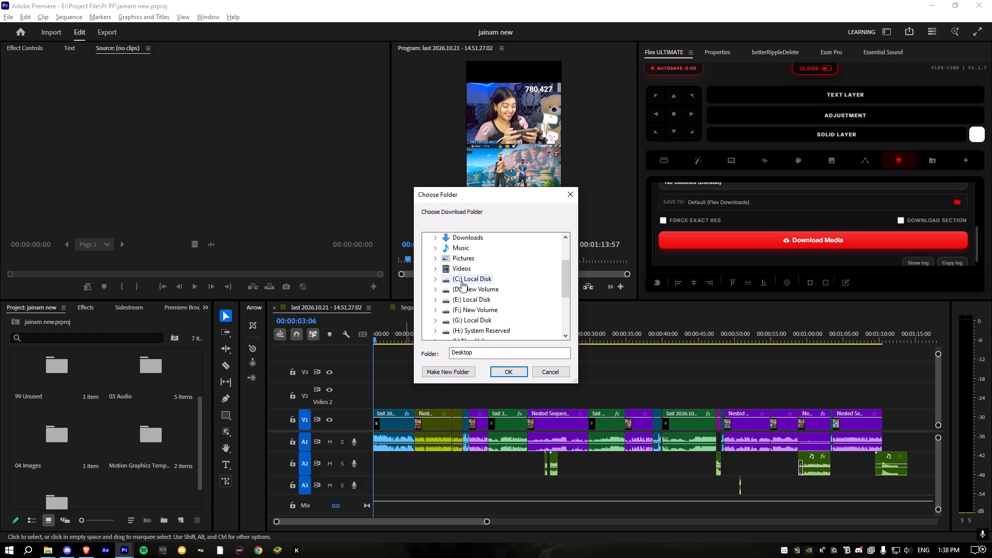
scroll(461, 281, down, 1)
click(470, 281)
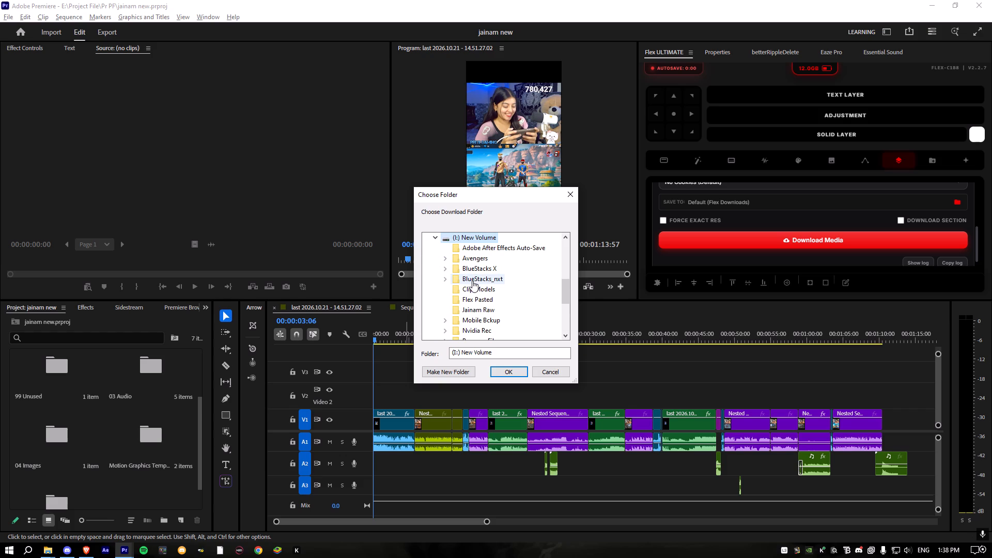
scroll(491, 274, down, 1)
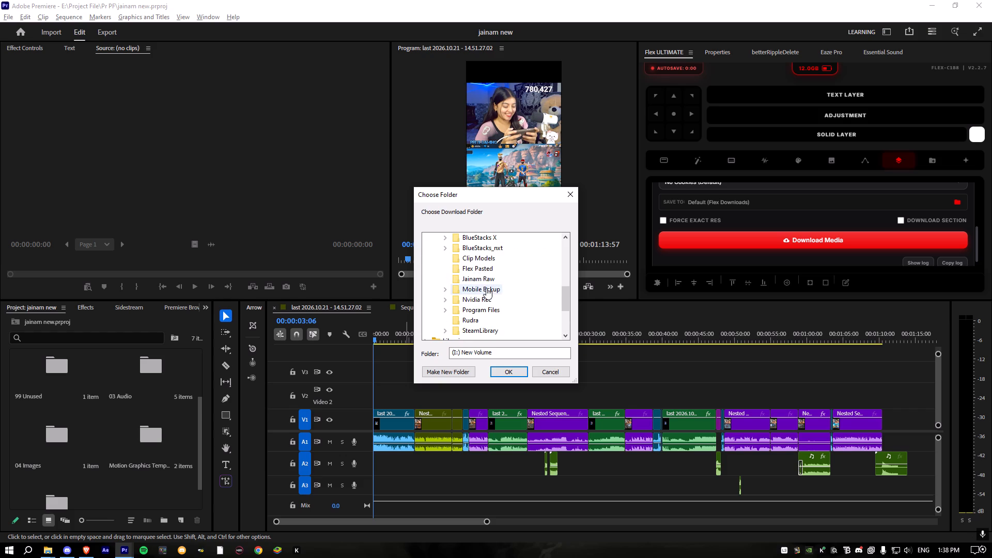
click(475, 275)
click(519, 372)
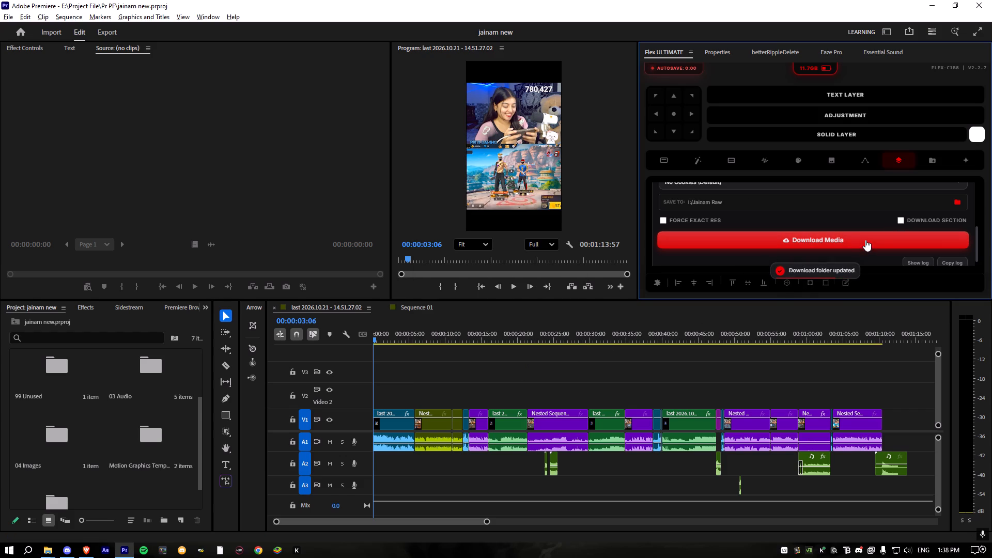
Download the linked video with the current quality settings.
click(865, 235)
scroll(752, 208, down, 1)
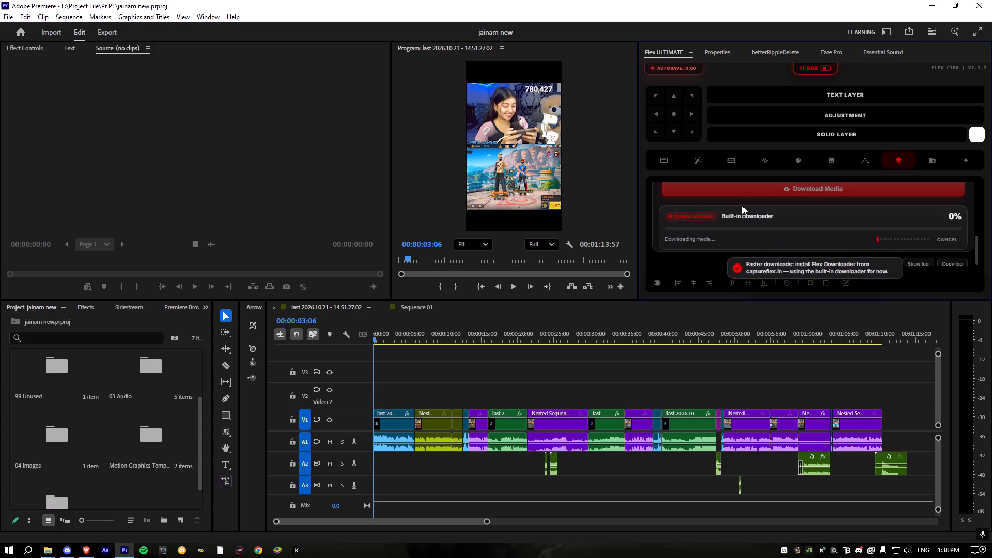
Play the sequence's opening, replay the part around 10 seconds, and park the timeline playhead at 00:00:10:52.
drag(437, 339, 416, 345)
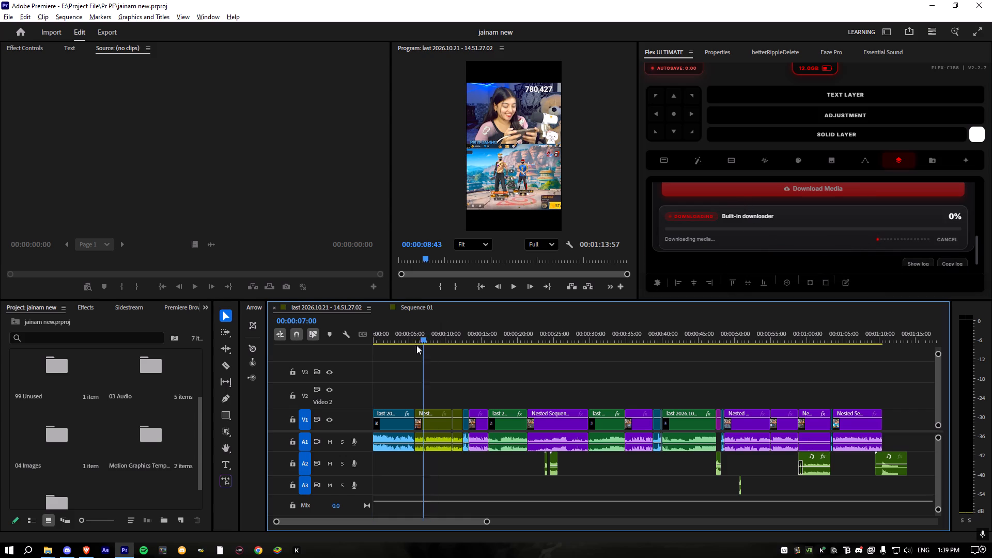
drag(416, 345, 354, 361)
key(space)
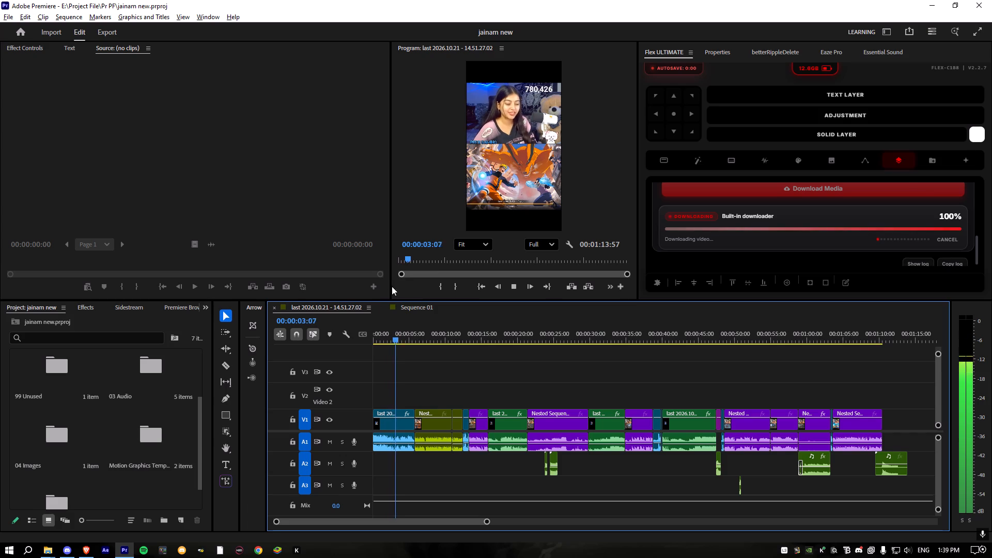
click(447, 364)
key(space)
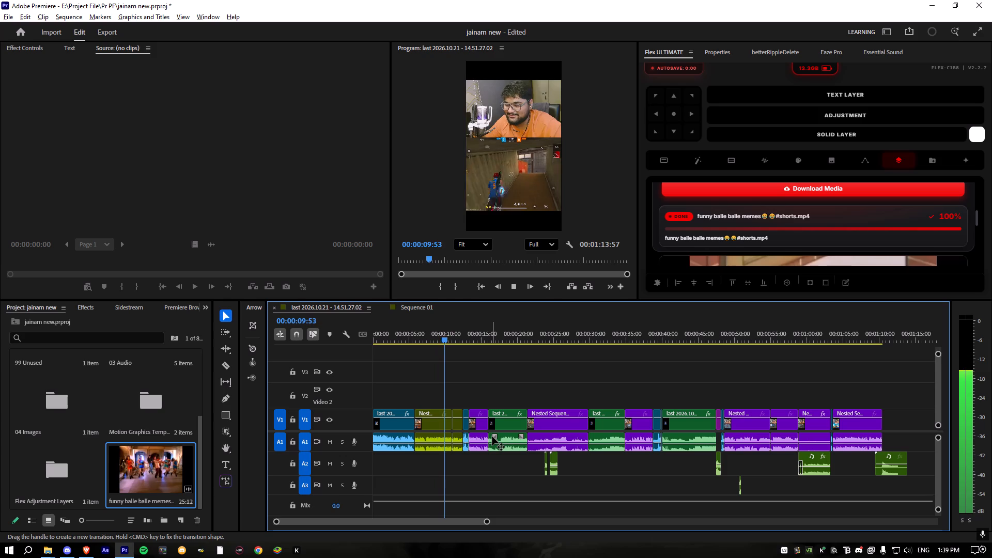
key(space)
alt+scroll(444, 444, up, 5)
key(space)
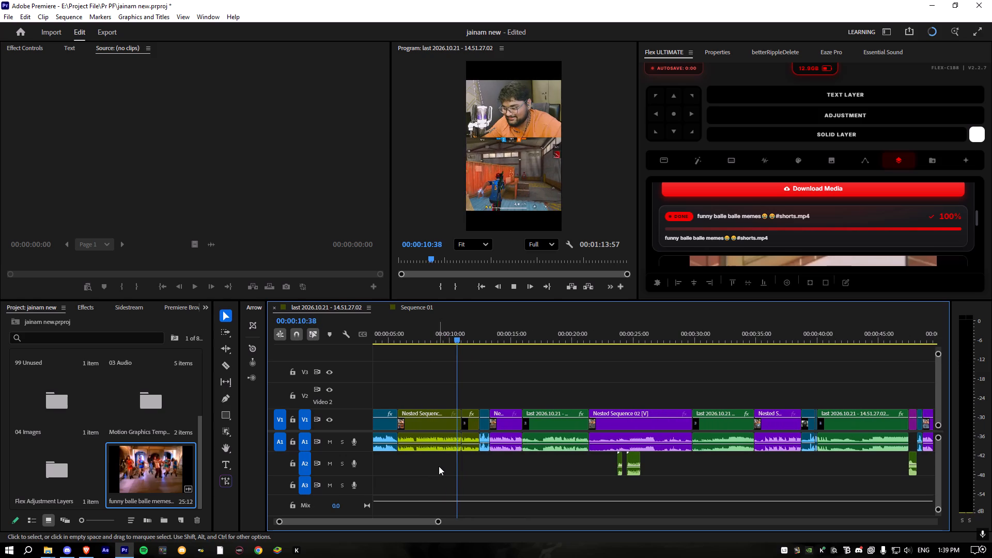
key(space)
click(446, 328)
key(space)
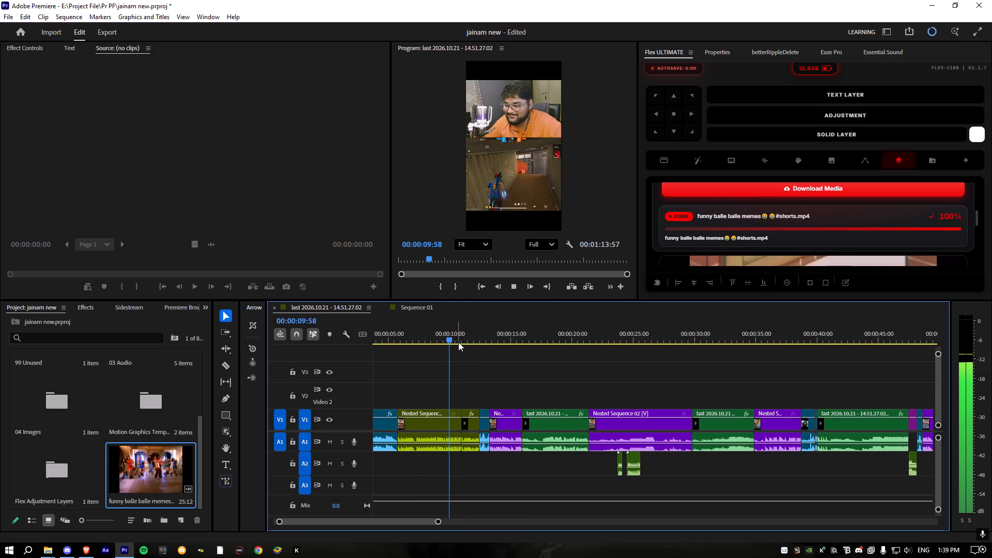
key(space)
Open the downloaded "funny balle balle memes" clip in the Source monitor and play it from the start.
double_click(180, 460)
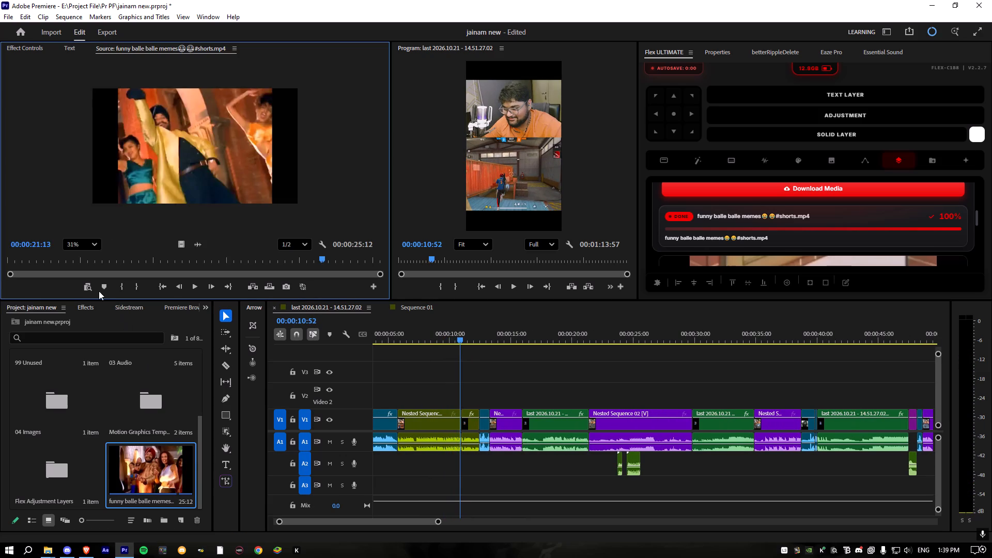
drag(59, 260, 0, 273)
key(space)
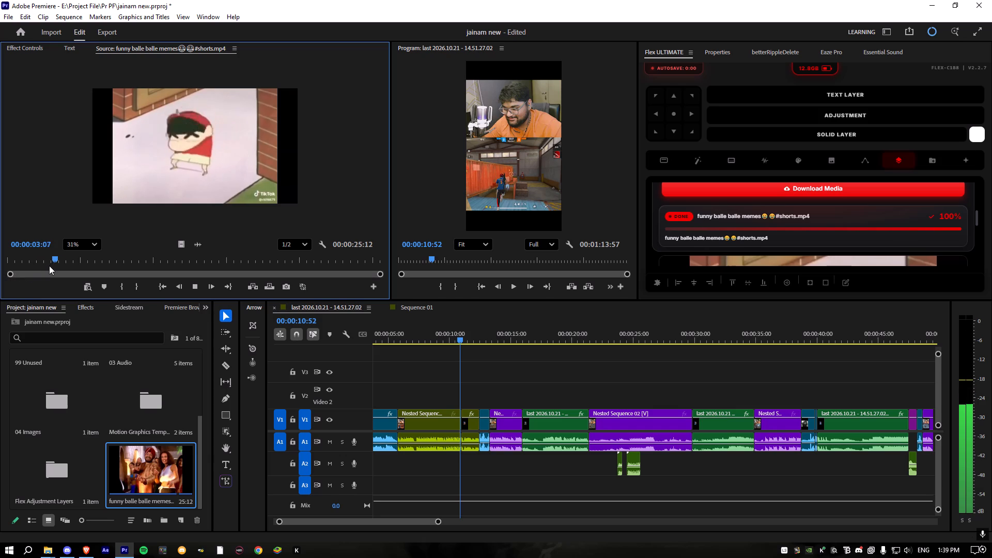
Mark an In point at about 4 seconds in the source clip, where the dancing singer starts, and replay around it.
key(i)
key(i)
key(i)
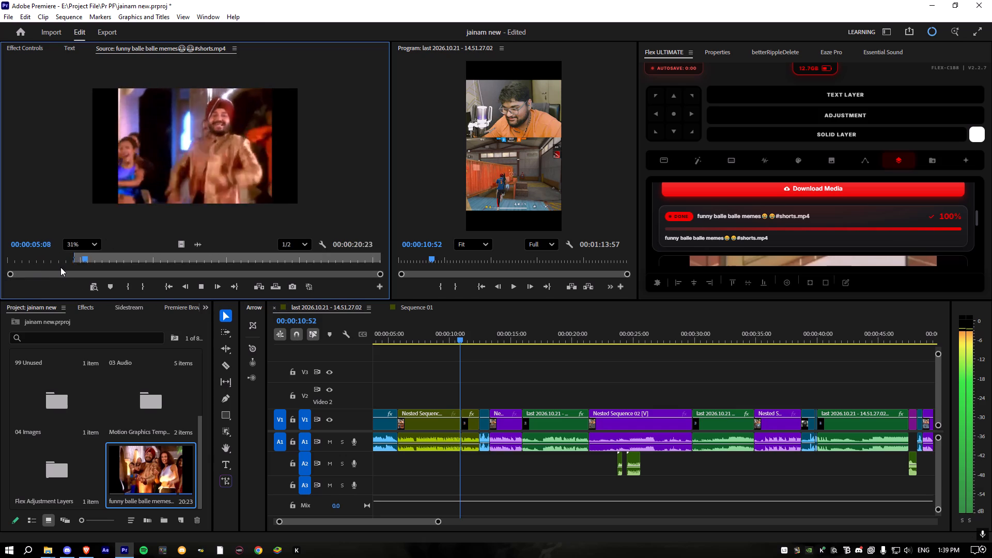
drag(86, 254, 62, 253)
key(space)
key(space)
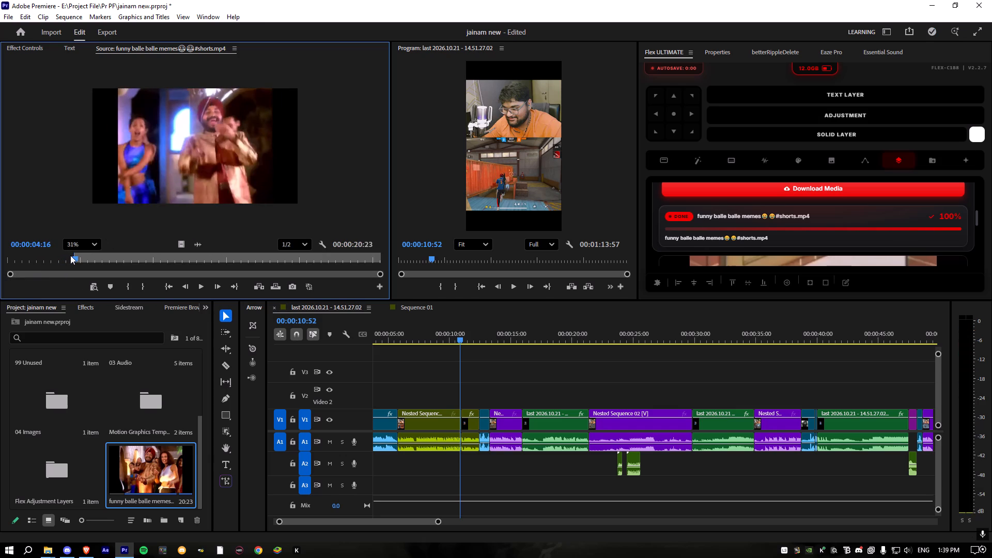
Play further through the source clip and mark the In point at about 13 seconds.
key(space)
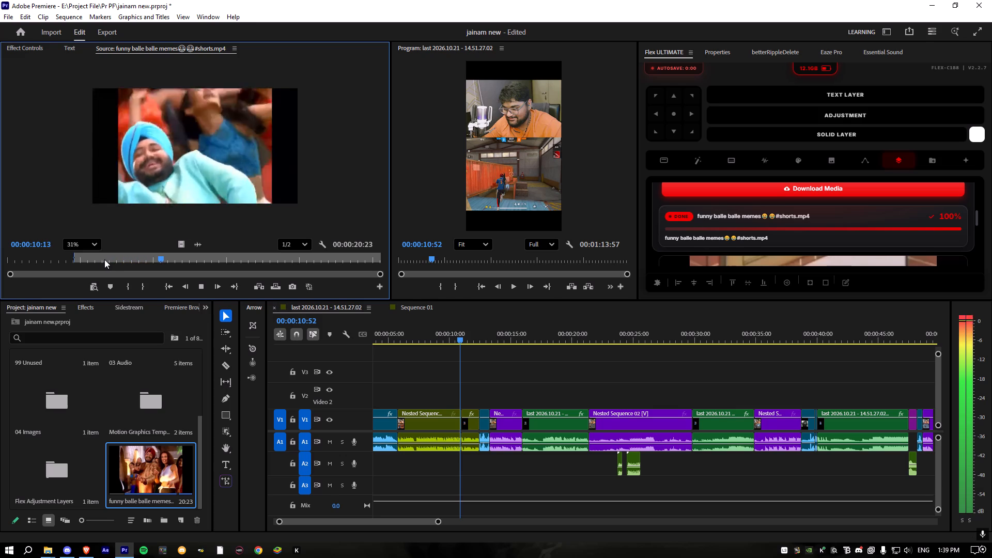
key(space)
key(space)
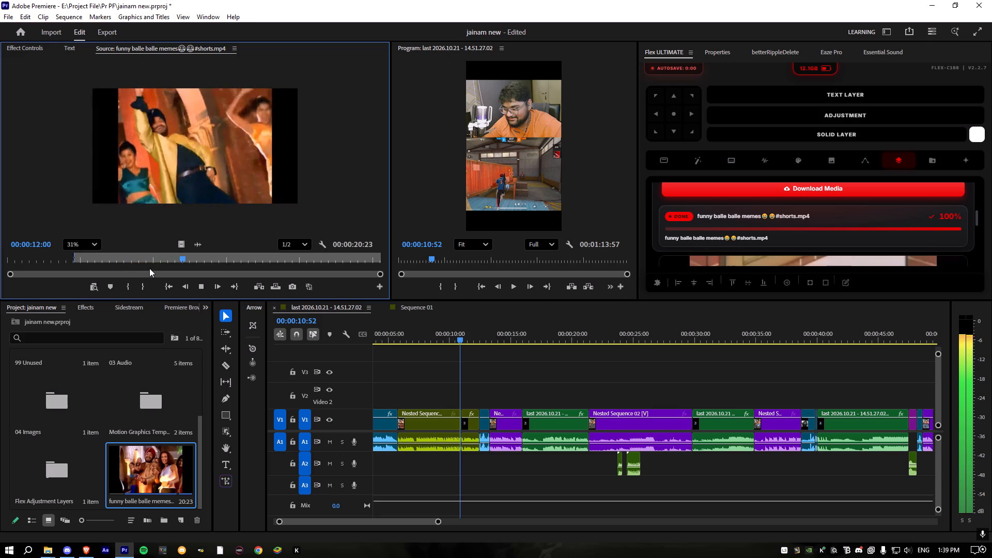
key(space)
text(i)
key(space)
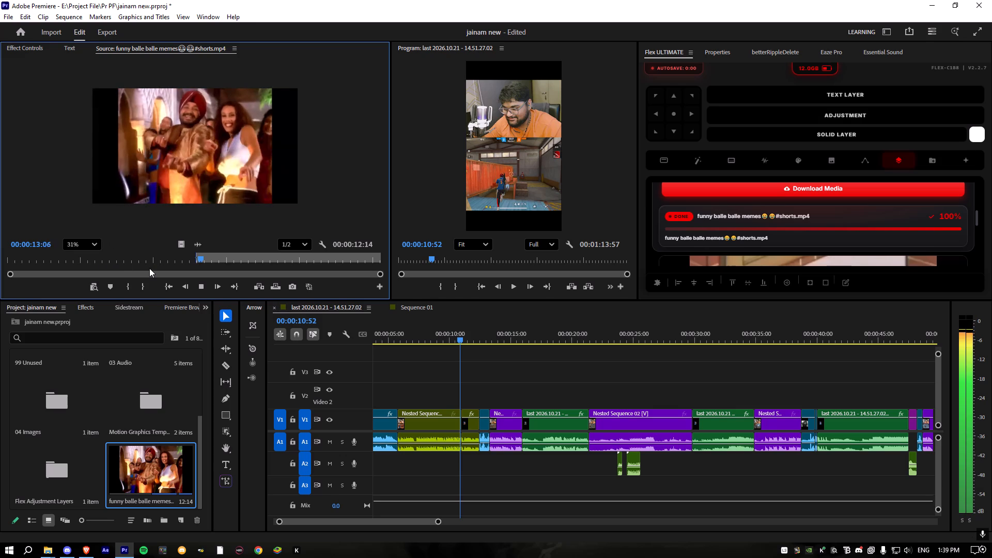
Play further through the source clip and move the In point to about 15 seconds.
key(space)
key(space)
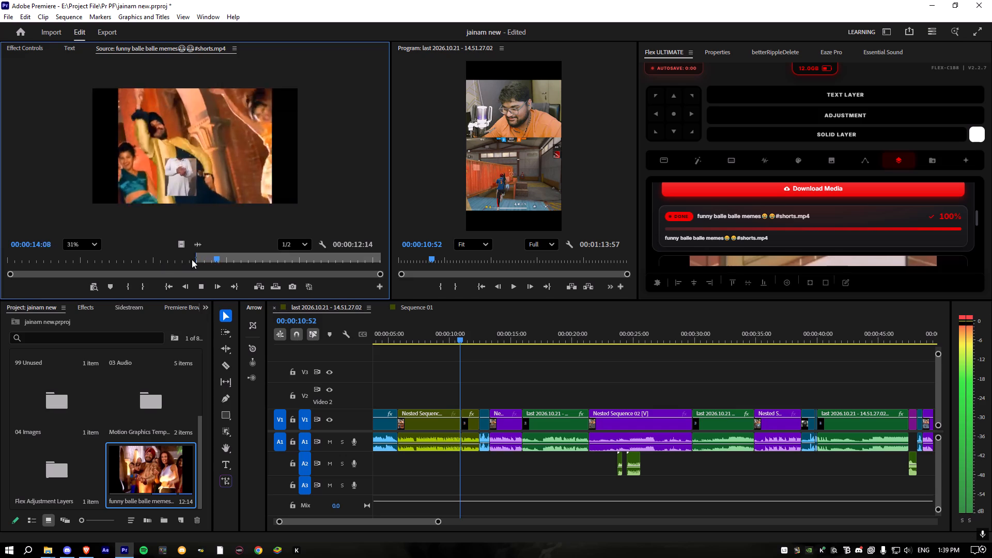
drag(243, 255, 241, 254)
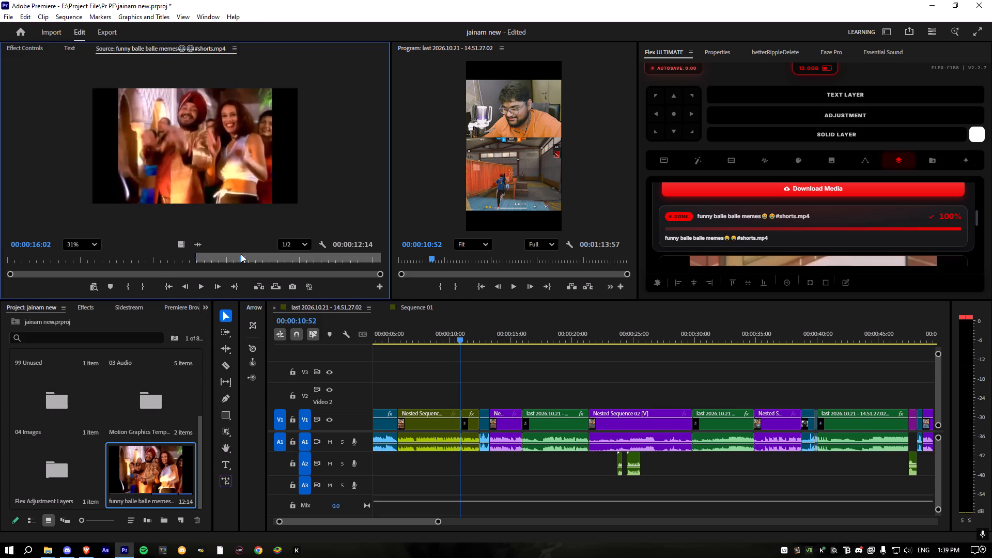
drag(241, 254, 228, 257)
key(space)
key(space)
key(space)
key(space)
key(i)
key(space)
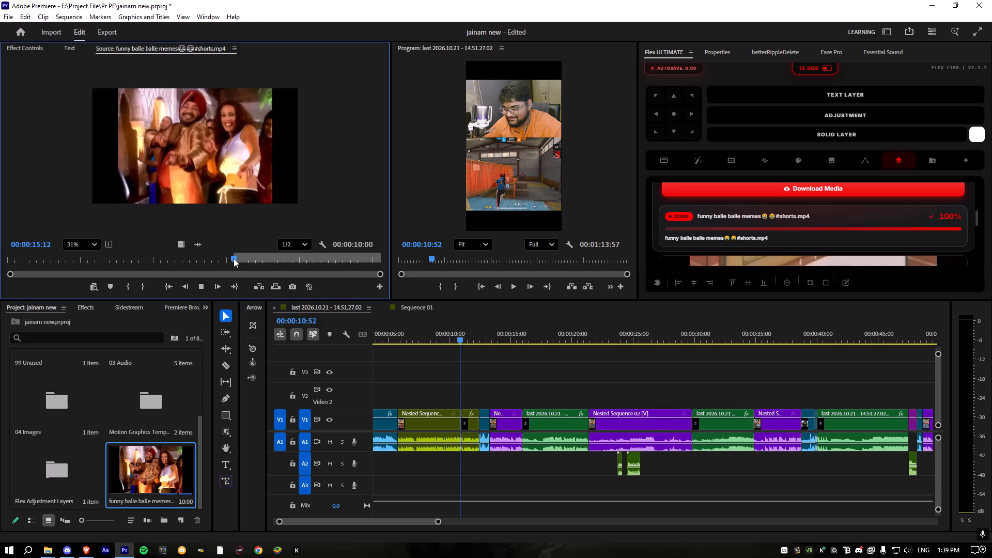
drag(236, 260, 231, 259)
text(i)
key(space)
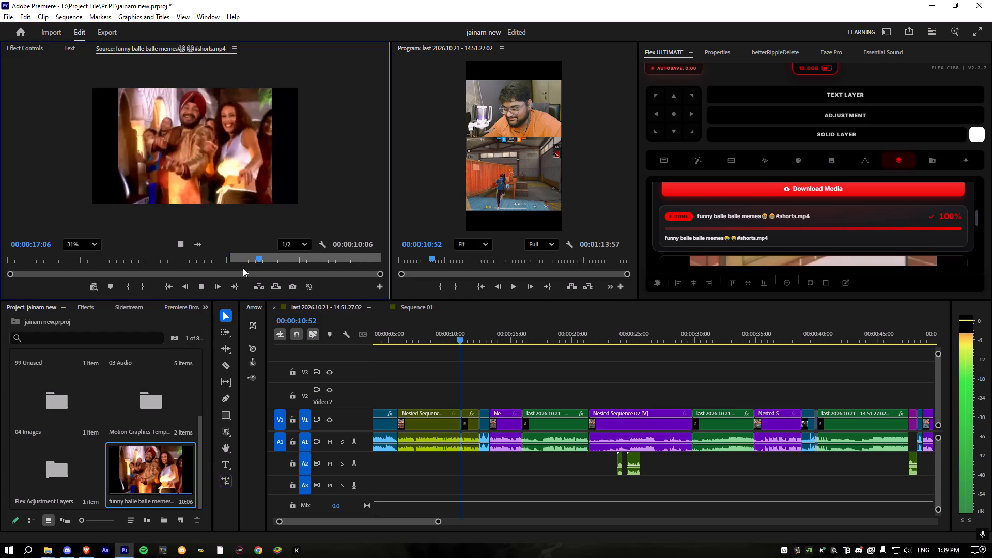
Mark the source clip's In point at 00:00:17:04 and its Out point at 00:00:18:22.
key(space)
key(space)
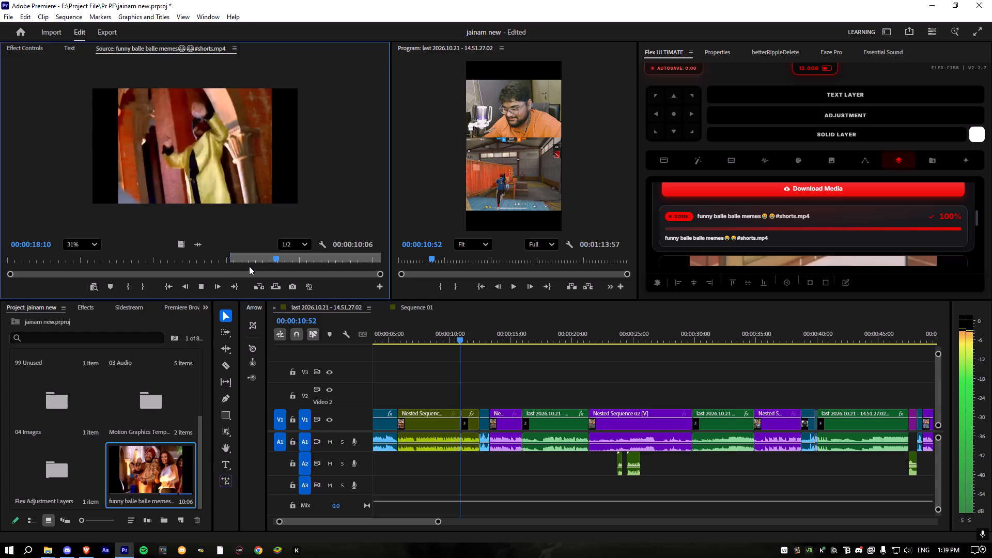
click(261, 258)
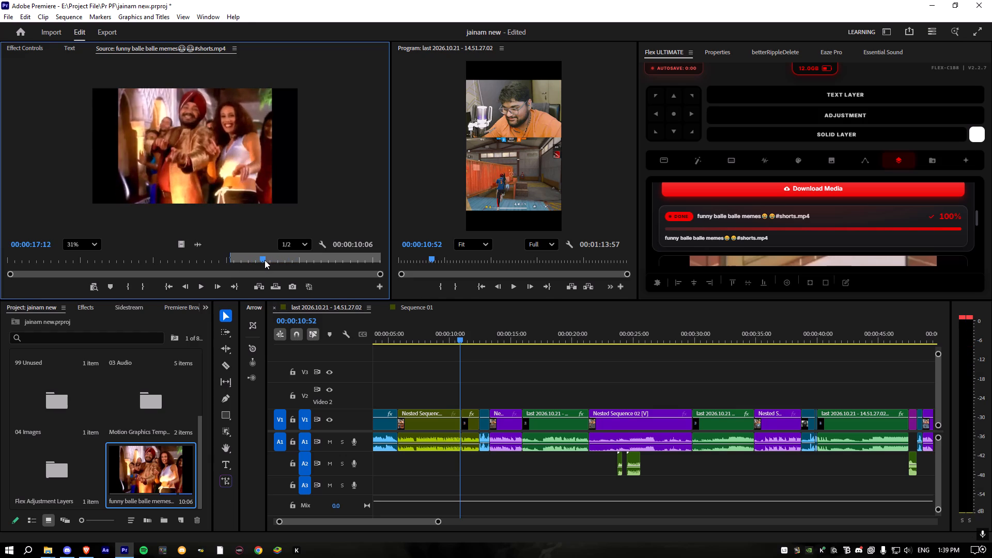
key(space)
key(space)
click(262, 260)
text(i)
key(space)
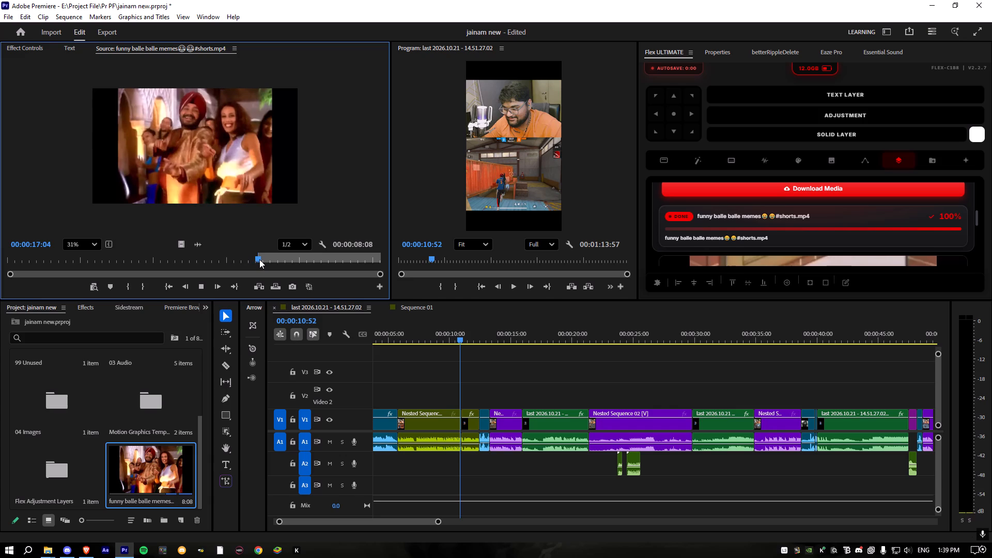
key(space)
key(space)
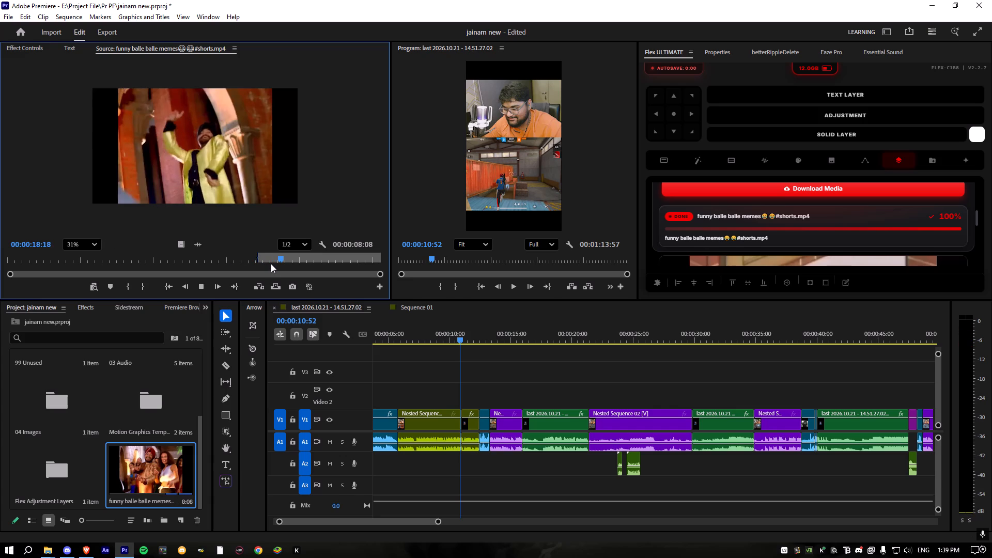
key(space)
text(o)
Insert the marked meme excerpt on V2 and A2 at 00:00:10:52, pushing the following clips later, and play across it.
drag(192, 178, 442, 385)
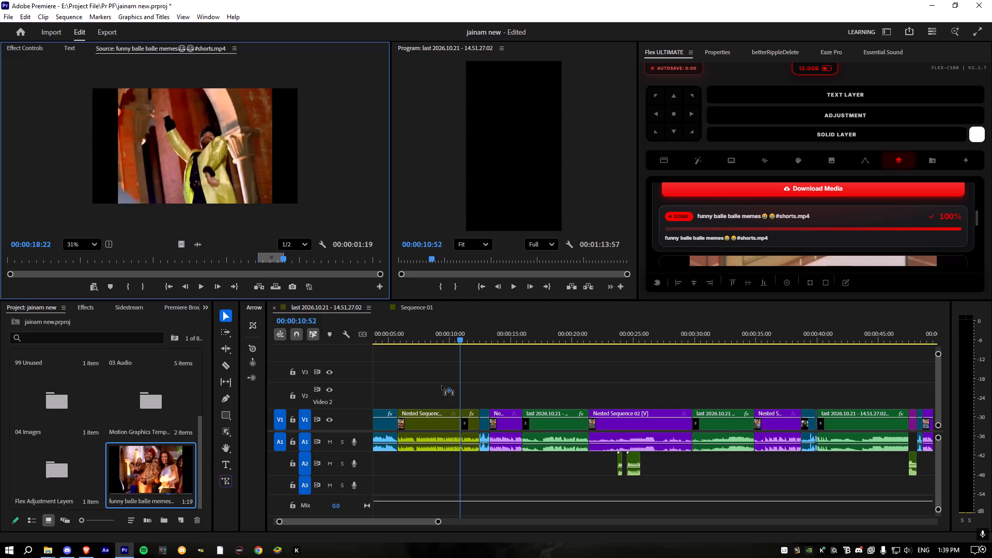
drag(442, 385, 219, 181)
ctrl+drag(204, 176, 463, 393)
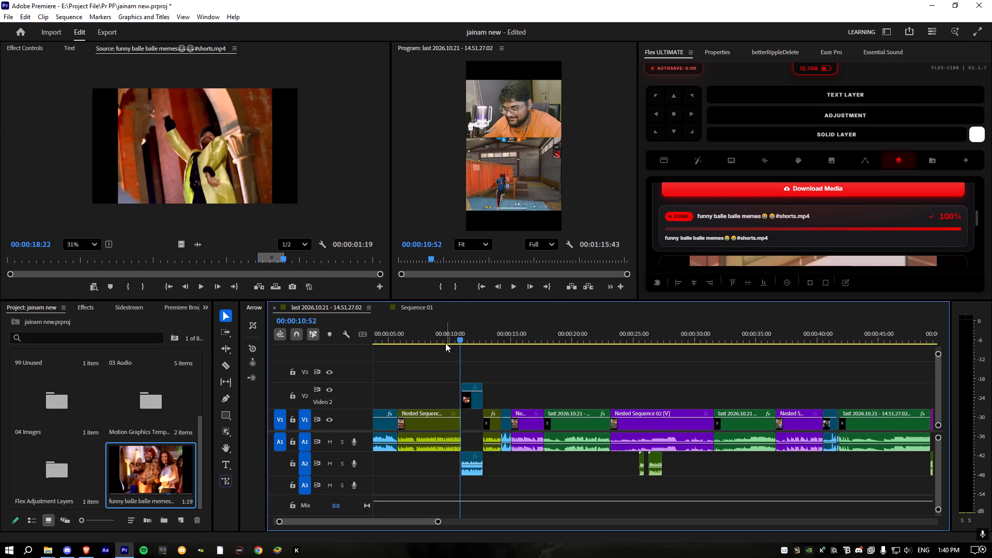
click(445, 343)
key(space)
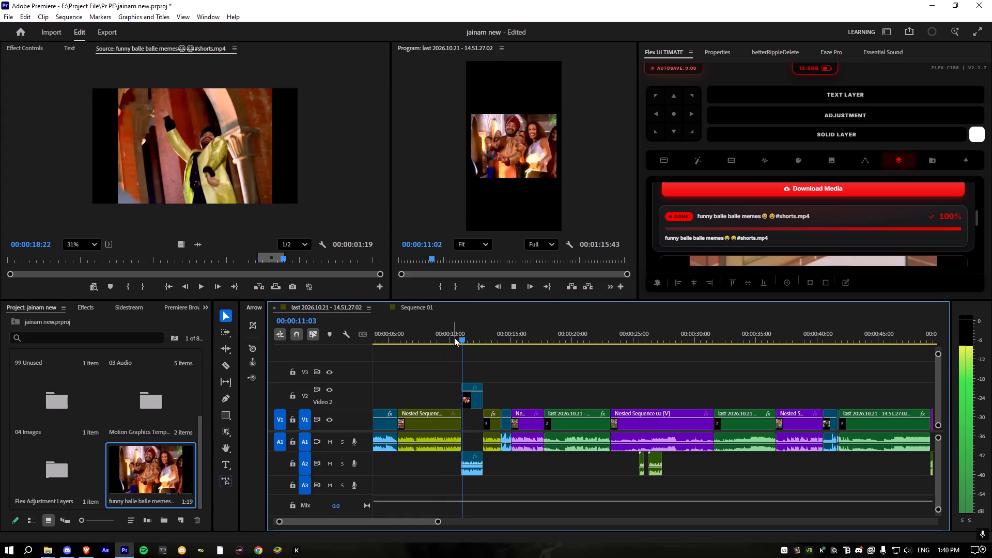
key(space)
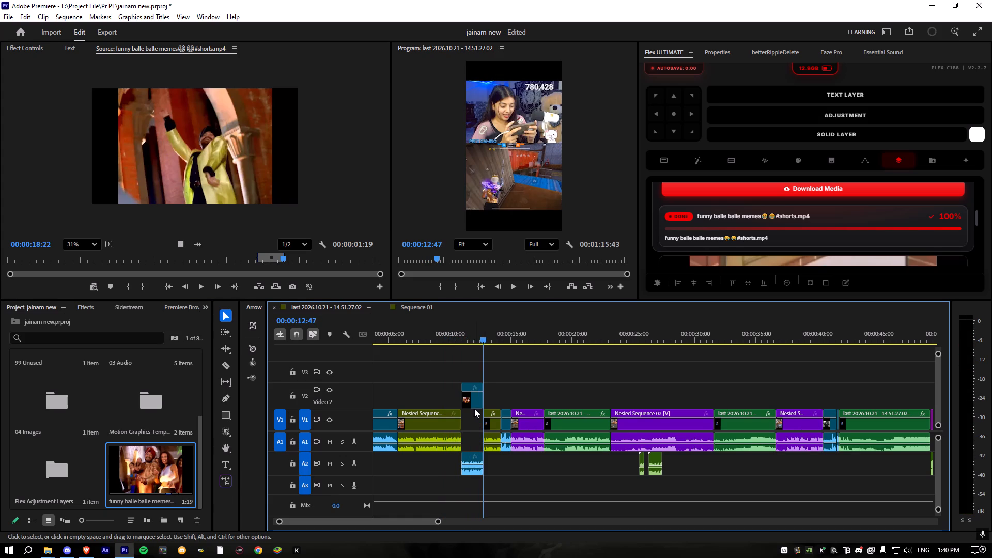
Move the excerpt's video down to V1 and its audio up to A1, filling the gap between the gameplay clips.
click(469, 402)
click(474, 335)
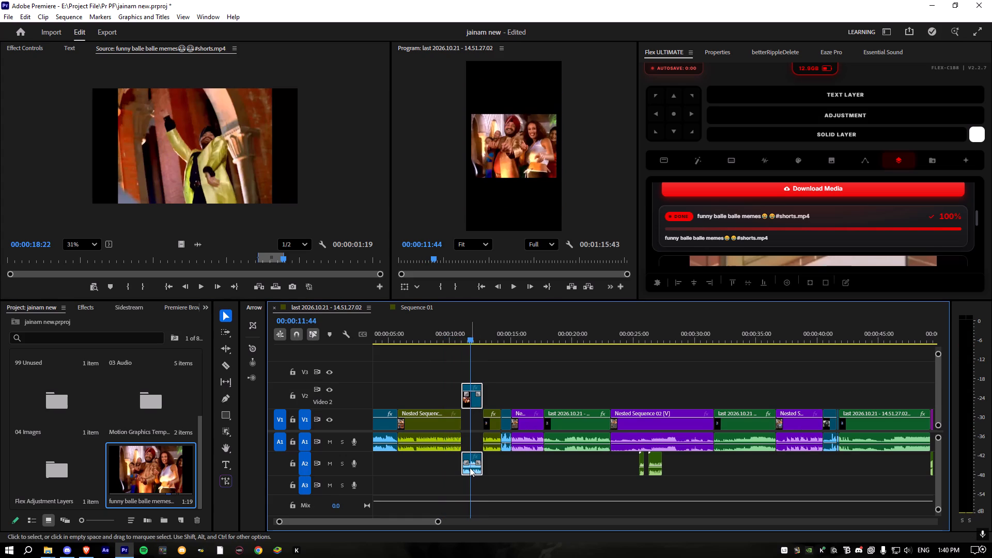
click(470, 463)
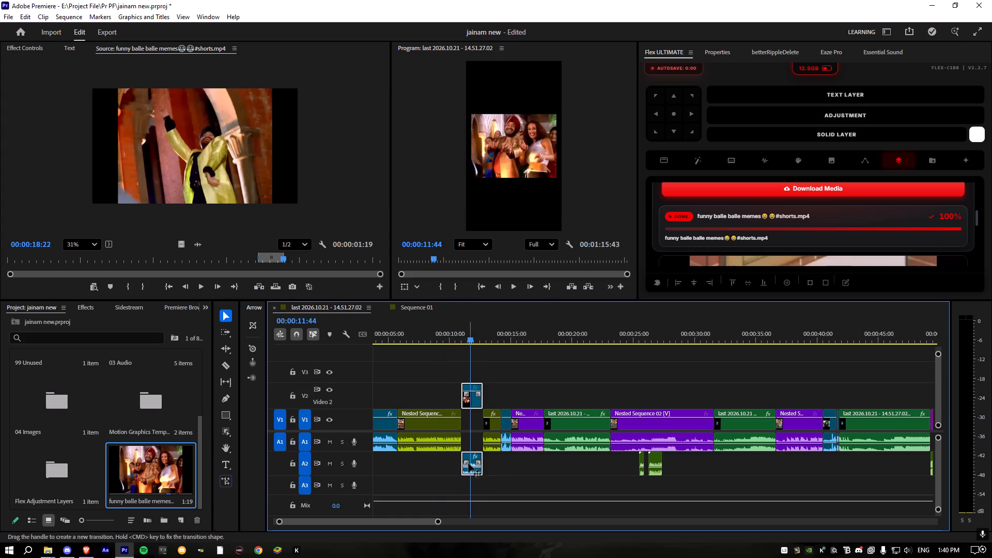
drag(474, 402, 475, 424)
click(503, 475)
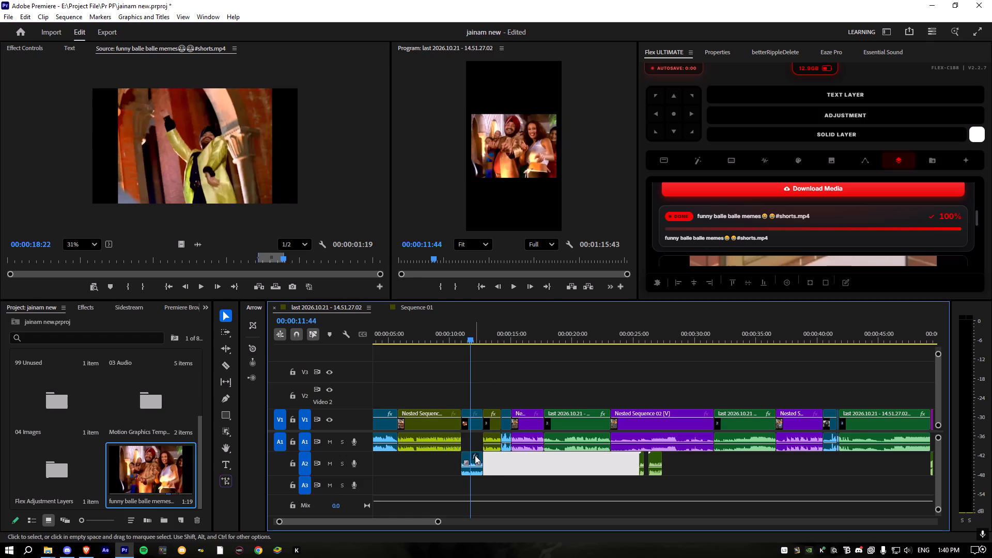
drag(470, 456, 470, 444)
click(511, 481)
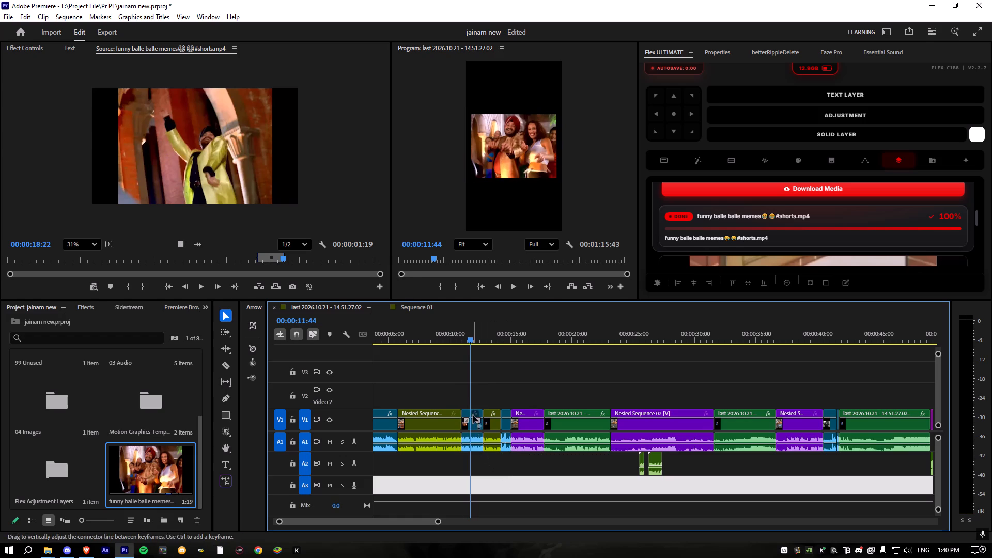
Lower the inserted meme excerpt's audio level by about 8.5 dB.
click(474, 442)
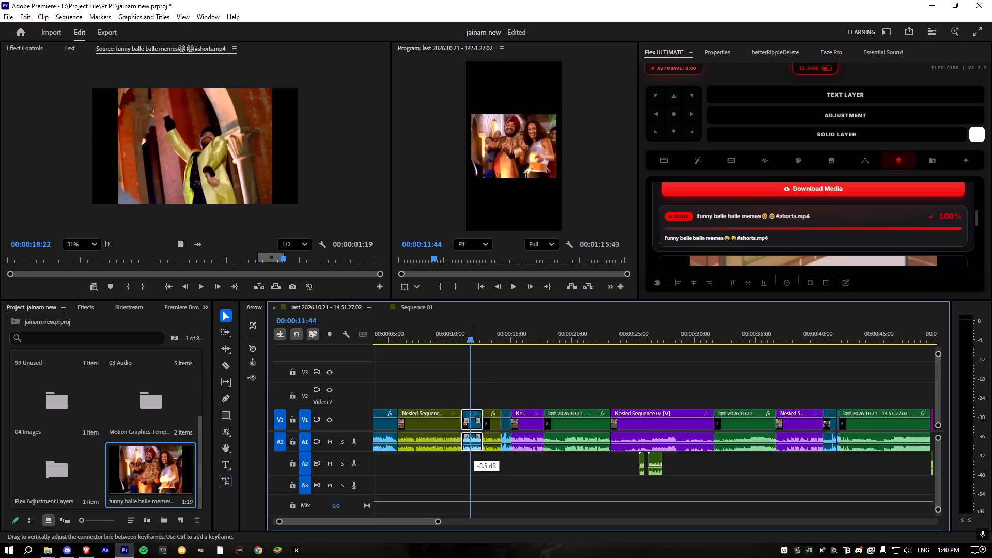
Set the inserted meme clip's scale to 129% so it fills more of the vertical frame.
click(472, 428)
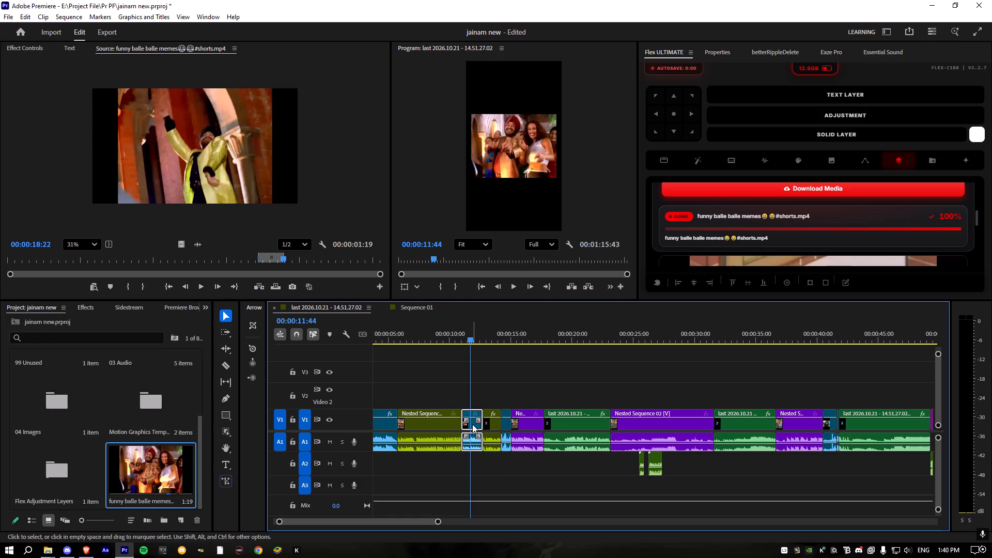
click(472, 424)
click(495, 392)
click(474, 423)
scroll(737, 252, up, 6)
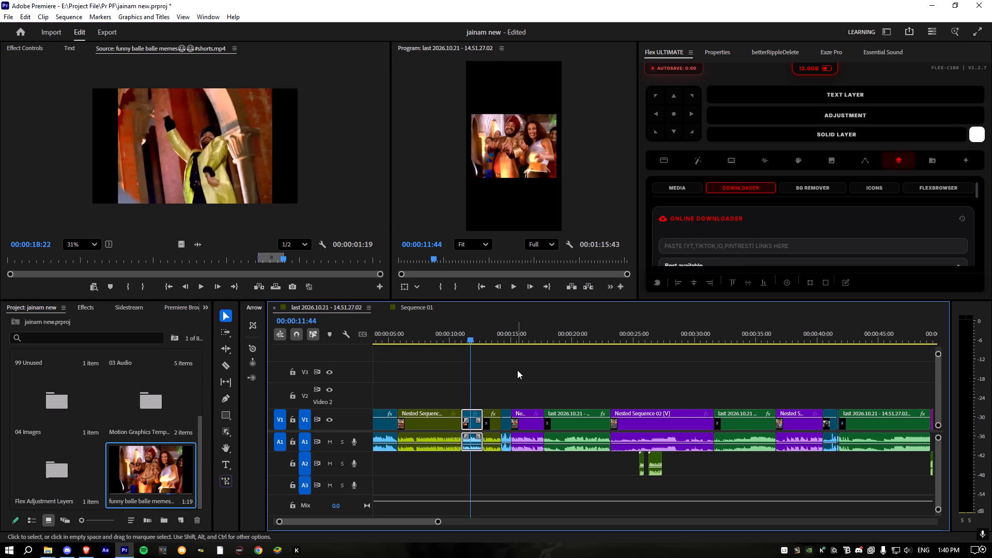
click(723, 52)
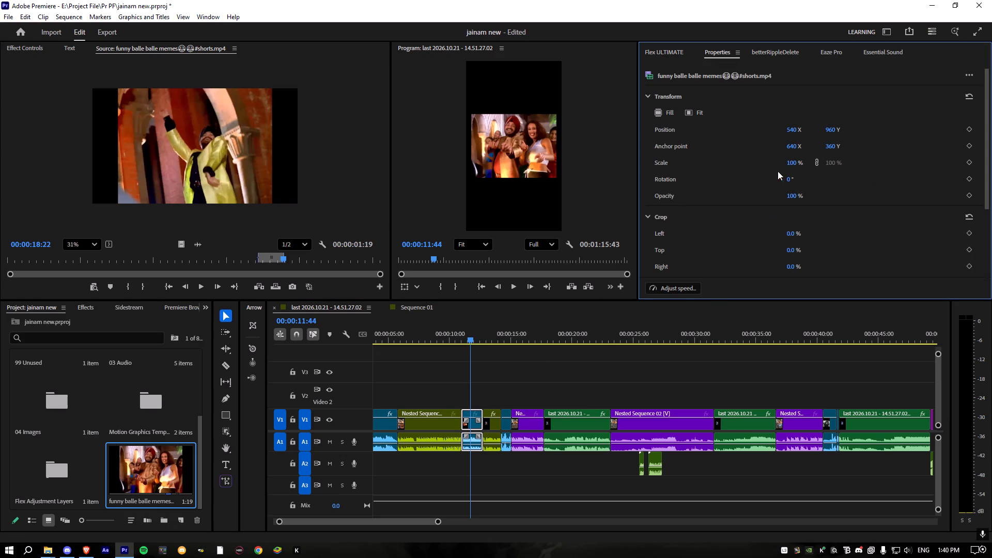
drag(794, 162, 812, 163)
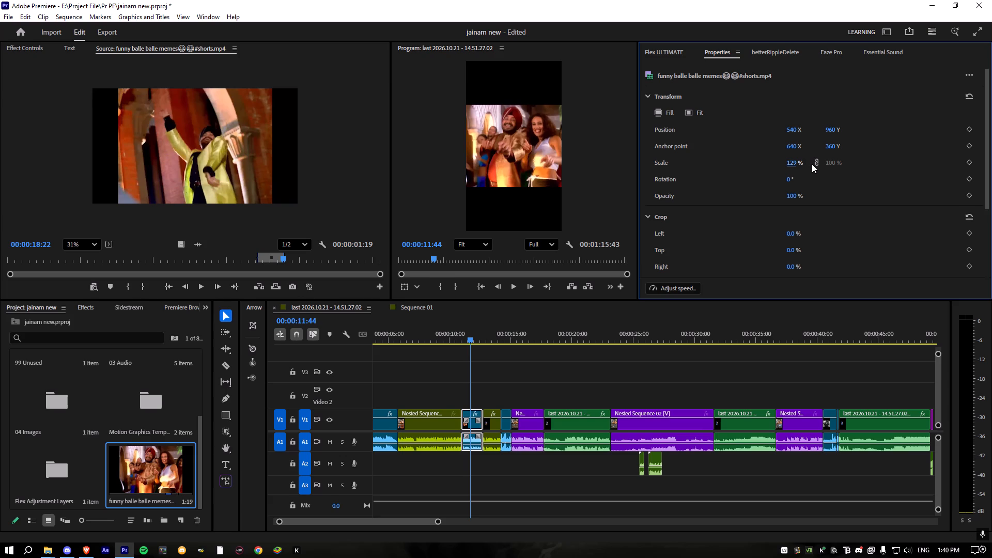
Switch to the Brave browser, close the share dialog, and look through the "balle balle meme" results for another clip.
key(alt+Tab)
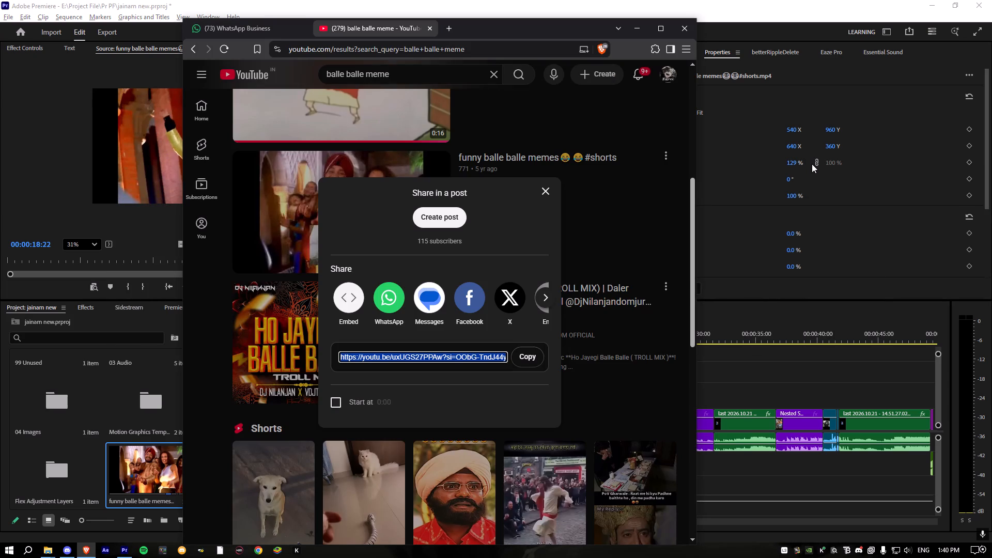
click(635, 316)
scroll(615, 323, down, 5)
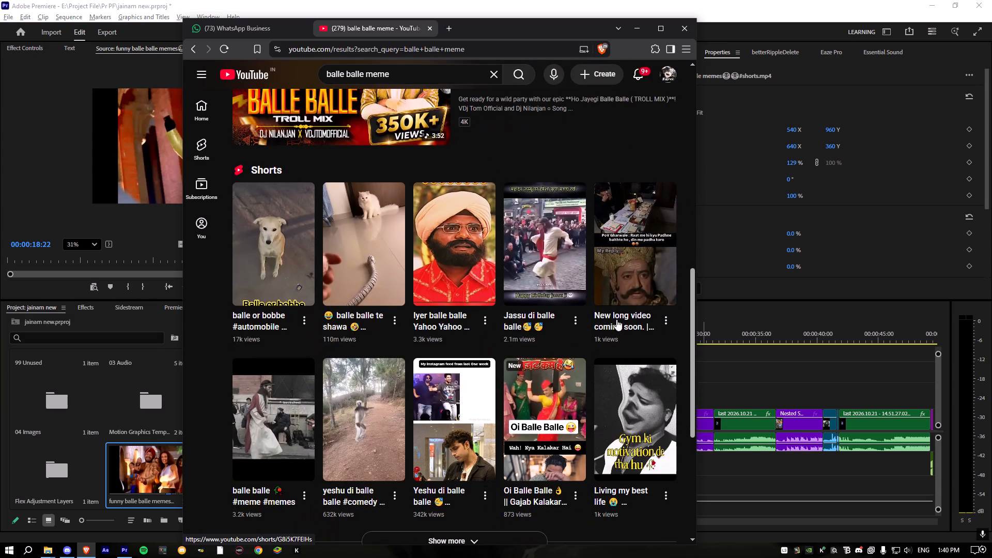
click(388, 368)
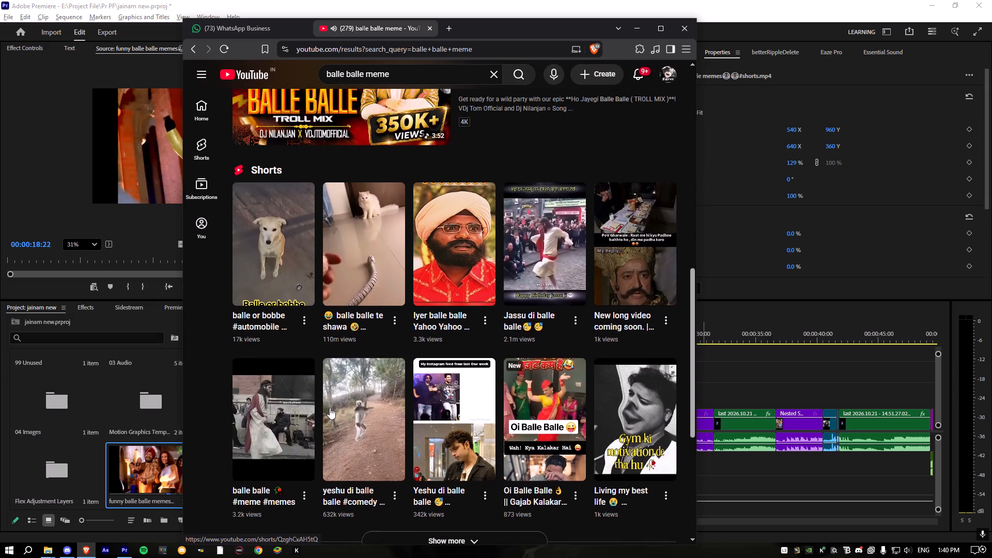
scroll(330, 408, down, 5)
scroll(366, 381, down, 5)
scroll(402, 370, up, 7)
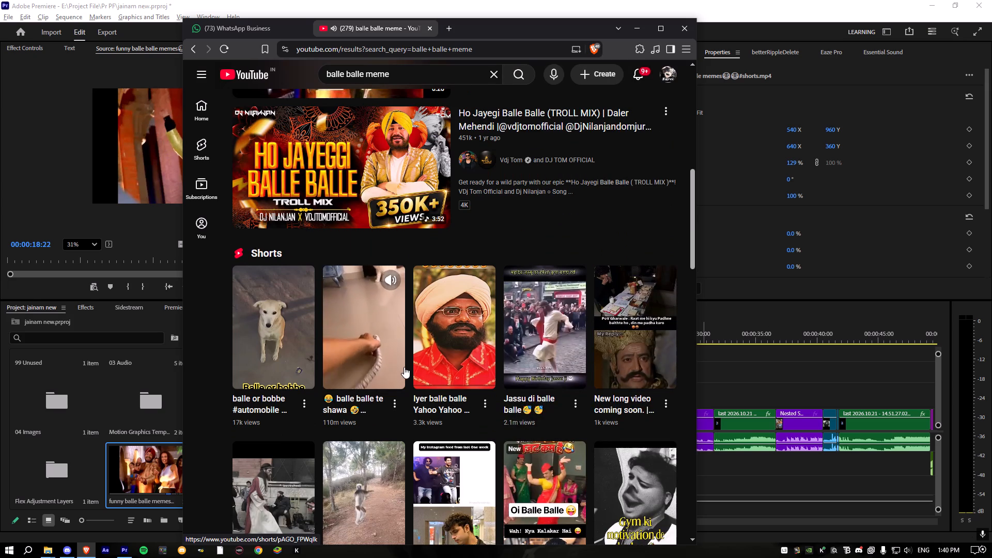
scroll(409, 368, up, 14)
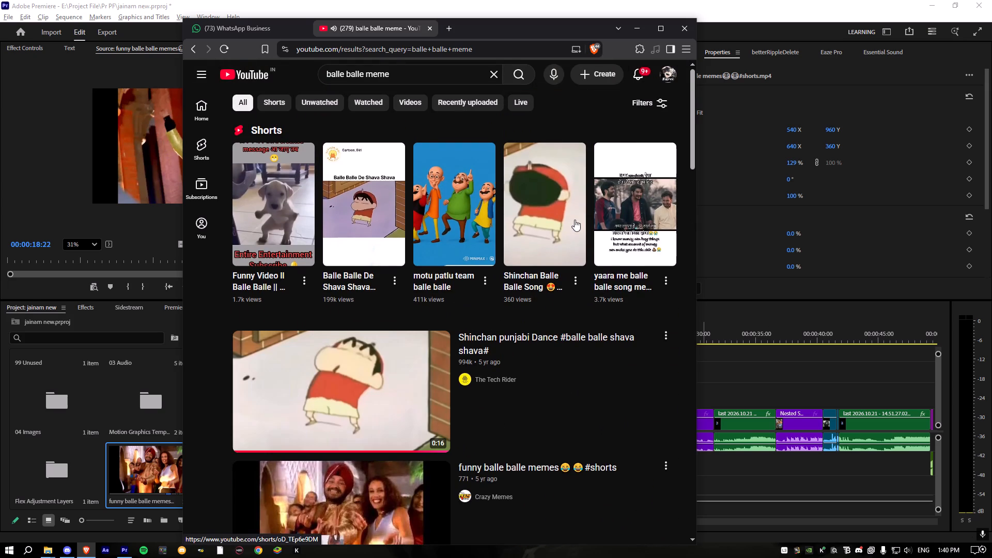
Search YouTube for "cat ai dancing meme".
drag(427, 78, 324, 72)
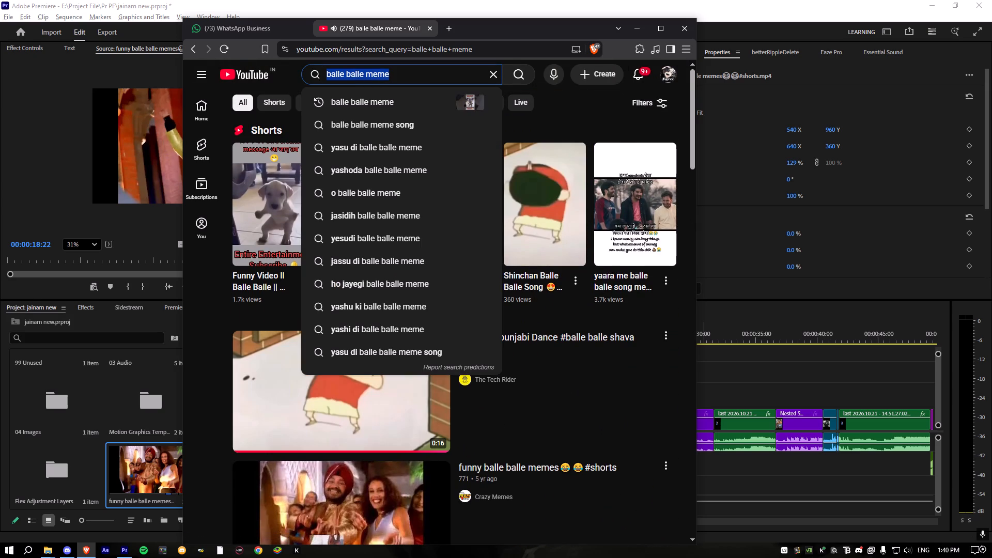
drag(324, 72, 314, 72)
text(cat ai dancing e)
key(BackSpace)
text(meme)
key(Return)
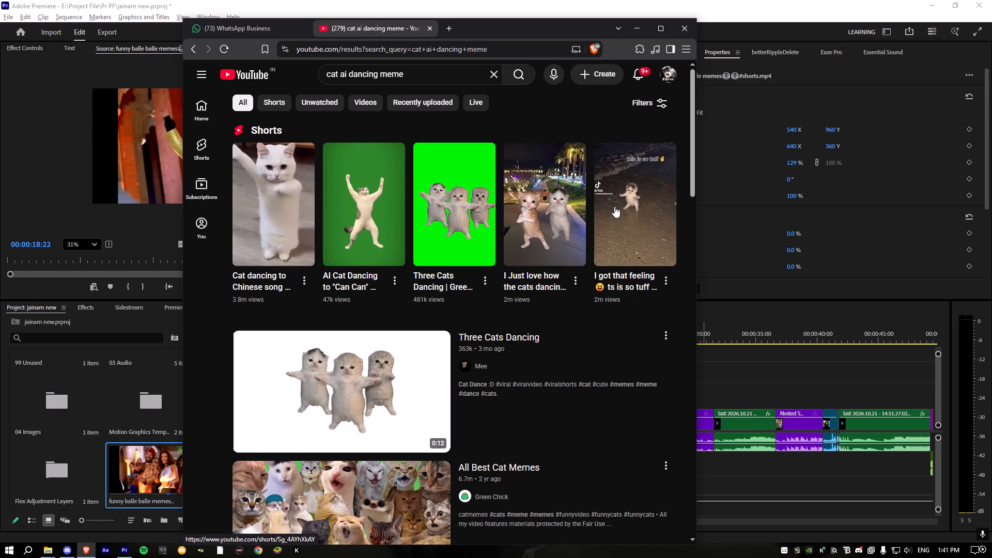
Look through the cat meme results, open the "Cat dancing to Chinese song" Short, and pause it.
scroll(618, 203, down, 20)
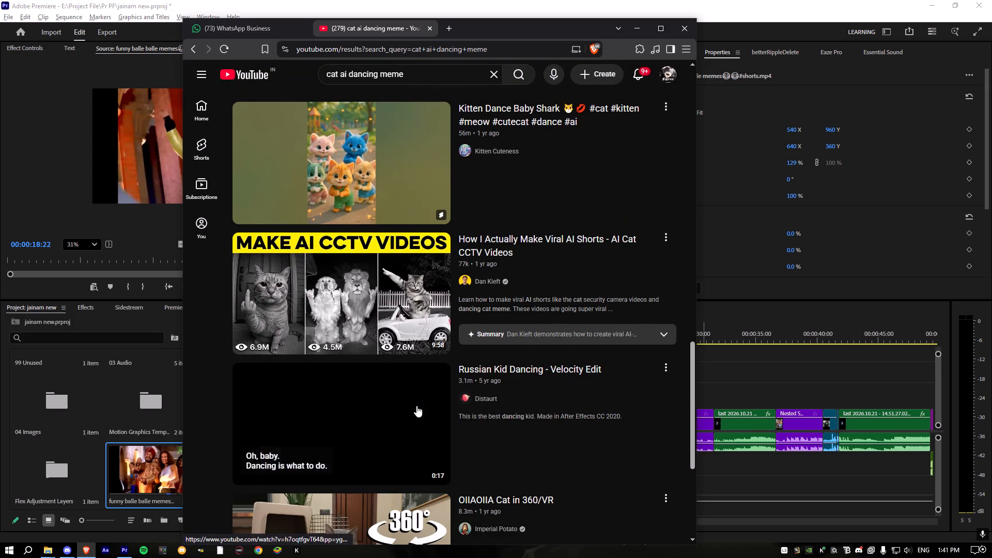
scroll(424, 391, up, 18)
scroll(358, 247, up, 5)
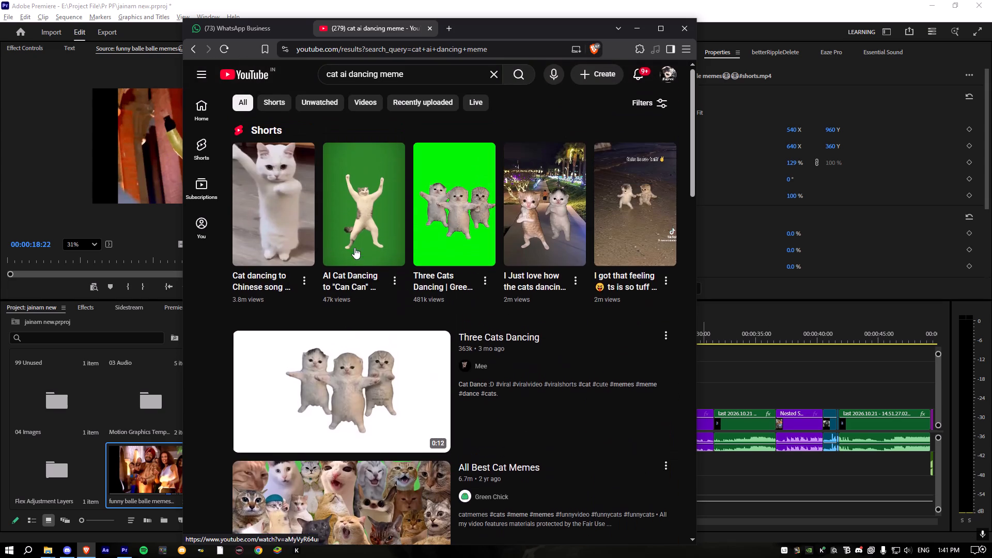
click(299, 243)
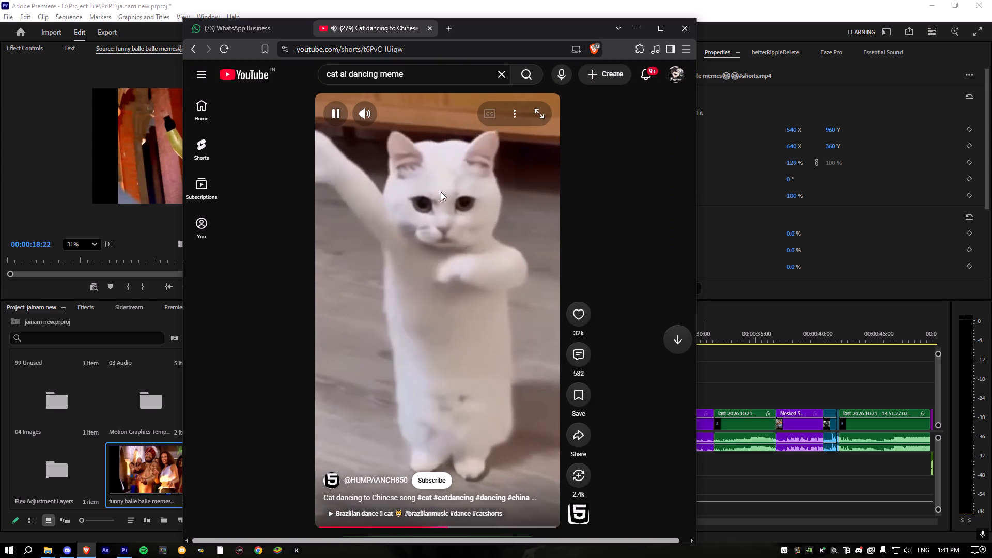
click(463, 159)
click(506, 113)
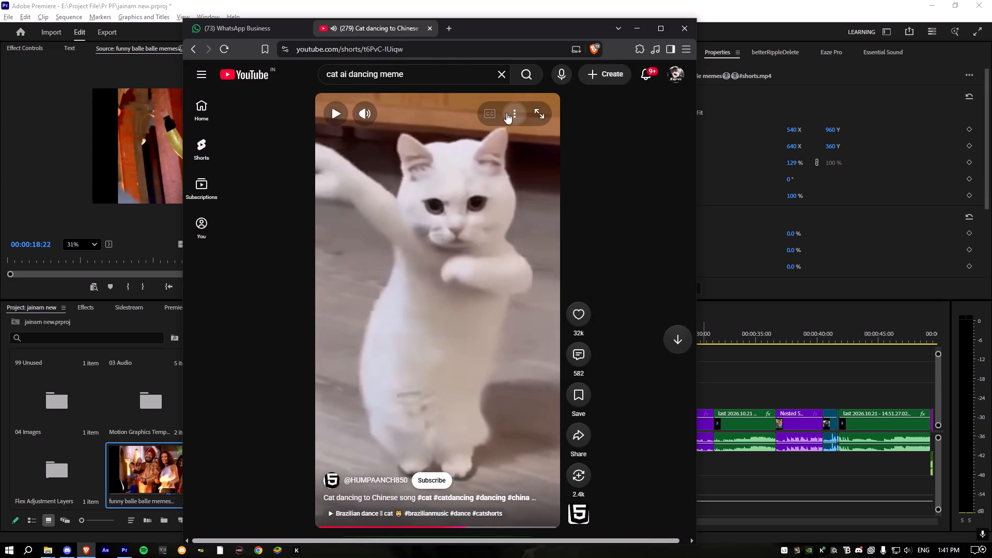
click(666, 135)
Copy the share link of the cat dancing Short.
click(584, 437)
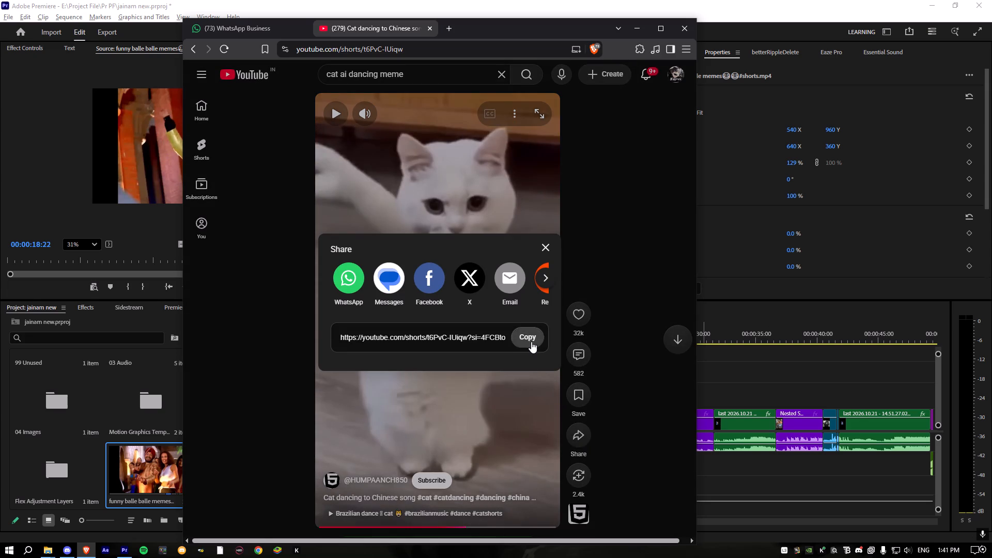
click(531, 342)
Switch to Premiere and download the cat dancing Short with the Flex ULTIMATE online downloader using the copied link.
click(641, 30)
click(666, 59)
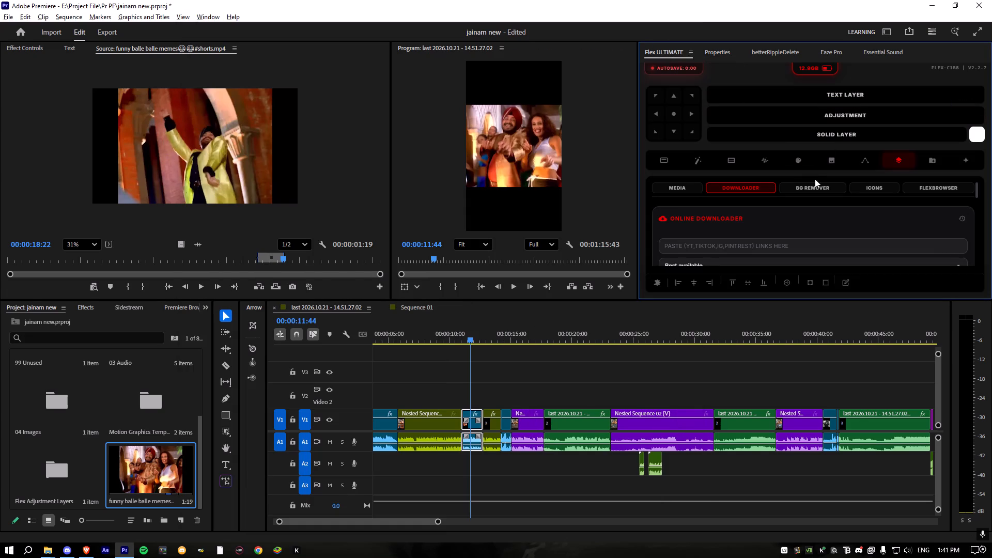
scroll(772, 183, down, 1)
click(721, 191)
key(ctrl+v)
scroll(785, 207, down, 2)
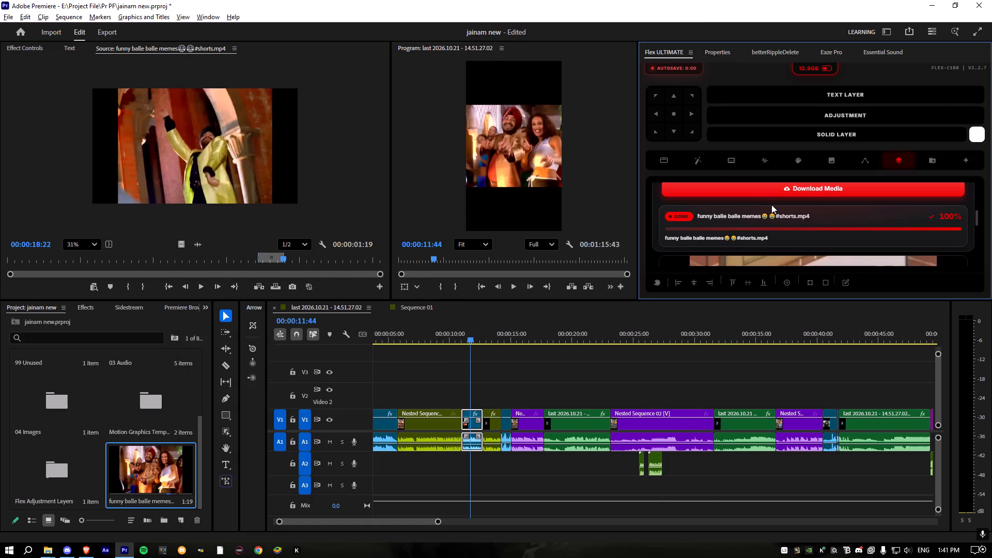
click(774, 195)
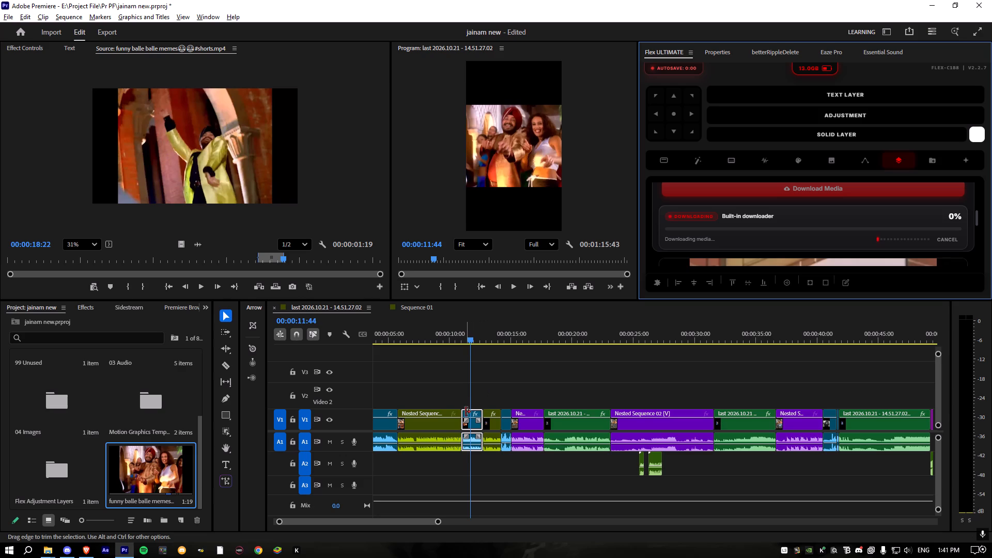
Preview the downloaded cat dancing clip and place only its video on V2 at 00:00:11:00, above the "balle balle" clip.
alt+scroll(466, 412, up, 16)
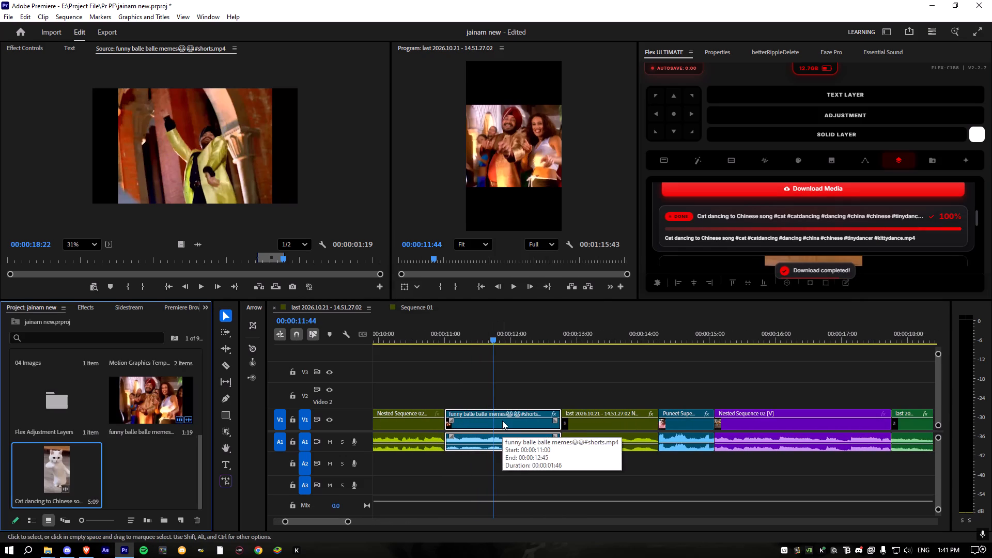
click(489, 358)
click(164, 463)
double_click(66, 466)
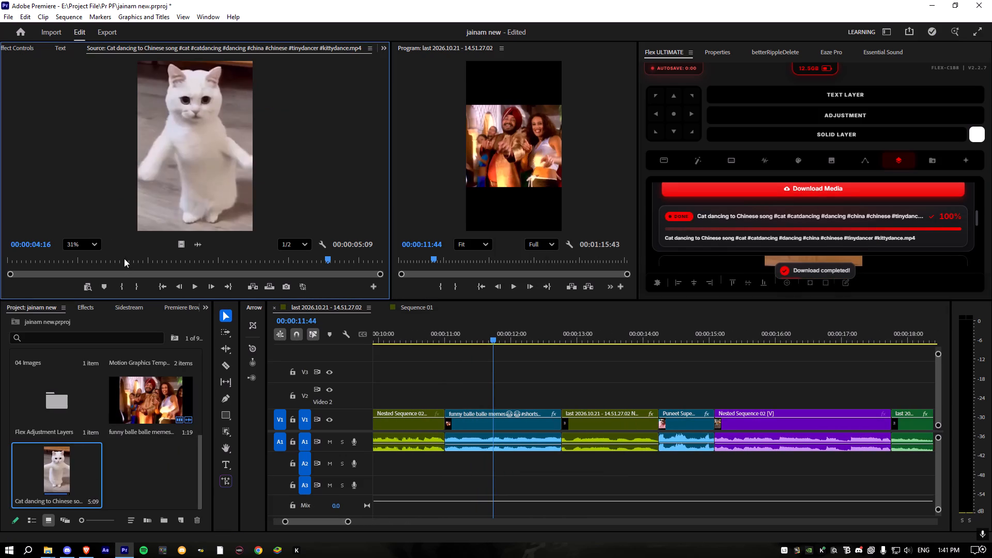
drag(121, 266, 15, 283)
key(space)
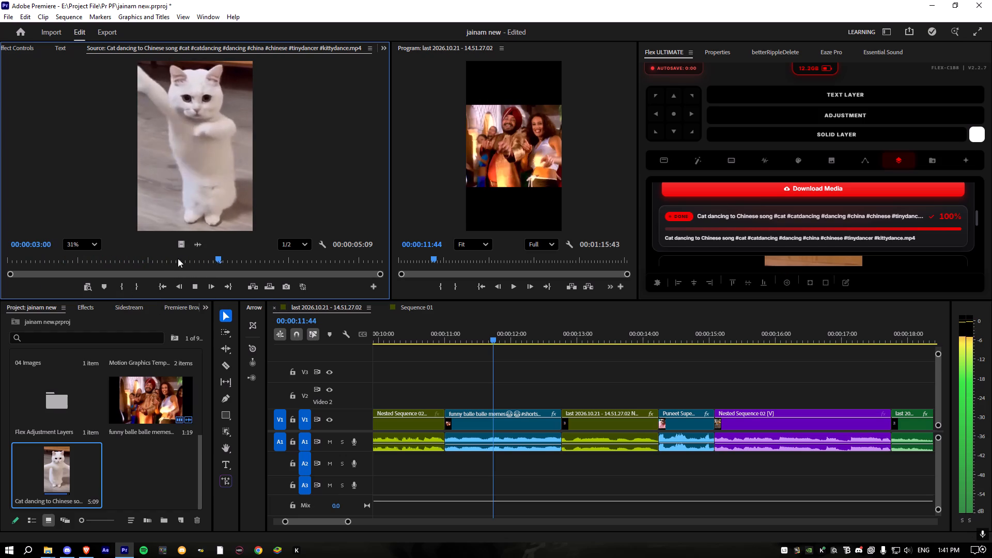
key(space)
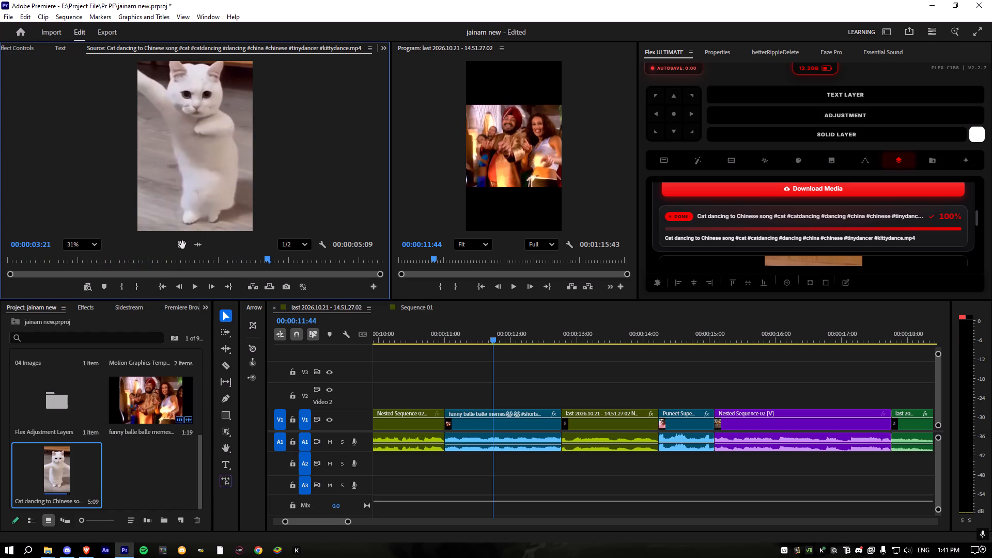
drag(182, 245, 448, 404)
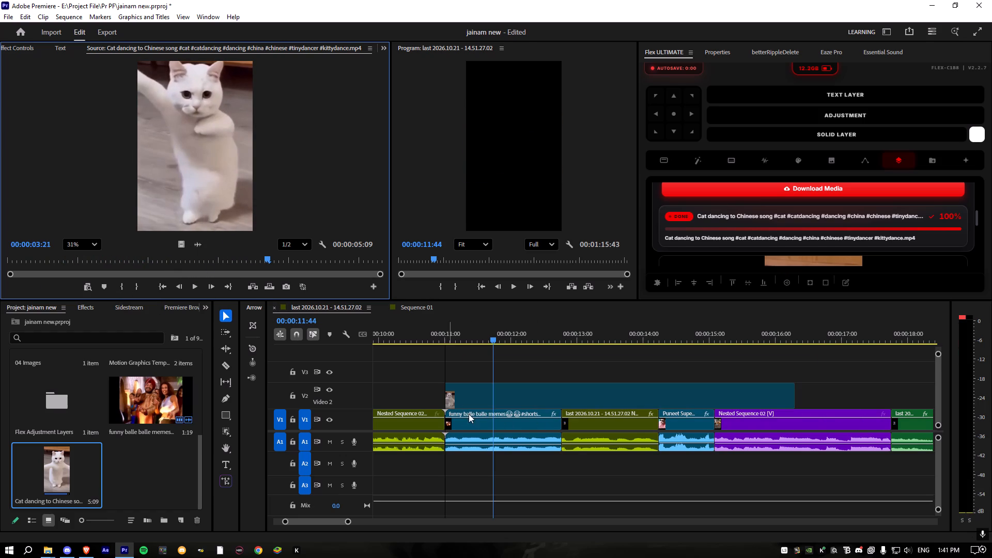
Unlink the "balle balle" clip and delete its video from V1, keeping its audio on A1.
click(502, 422)
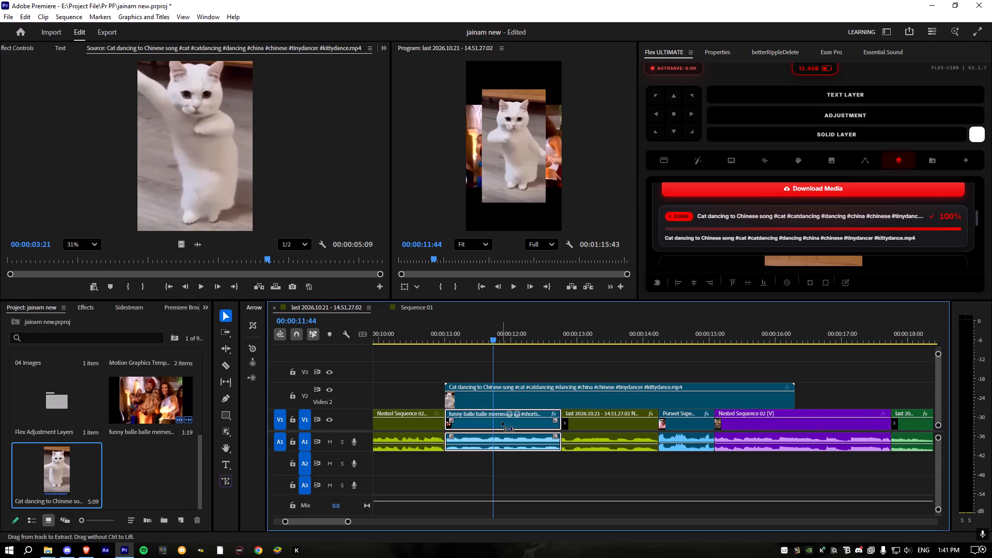
key(ctrl+l)
key(BackSpace)
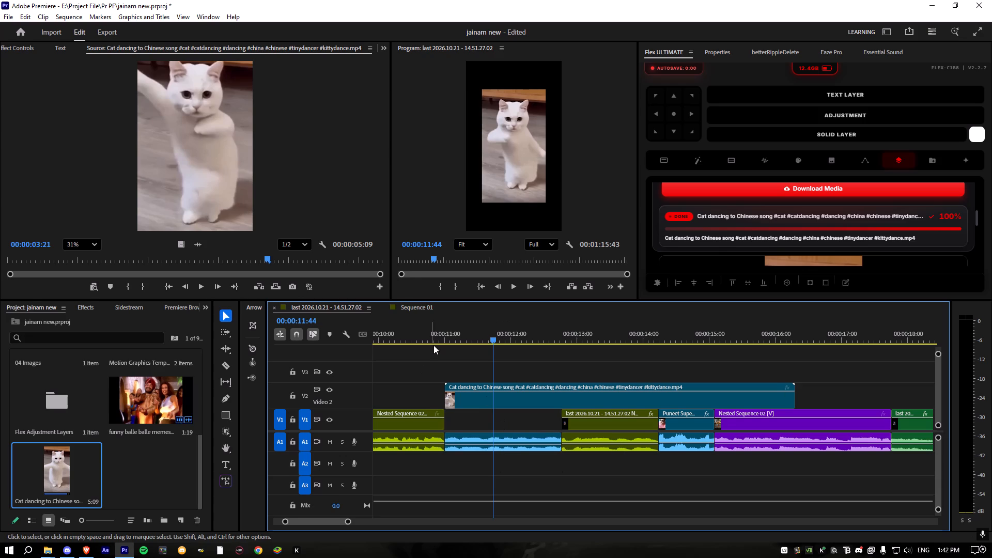
Play the start of the cat clip and set its scale to 151% to fill the vertical frame.
click(433, 344)
click(437, 335)
key(space)
key(space)
click(491, 402)
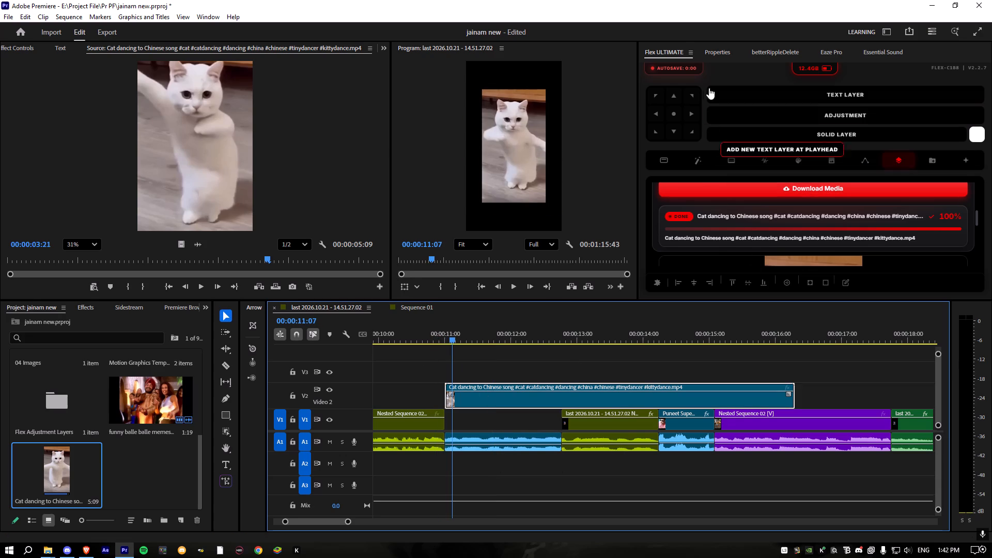
click(719, 56)
drag(790, 165, 823, 173)
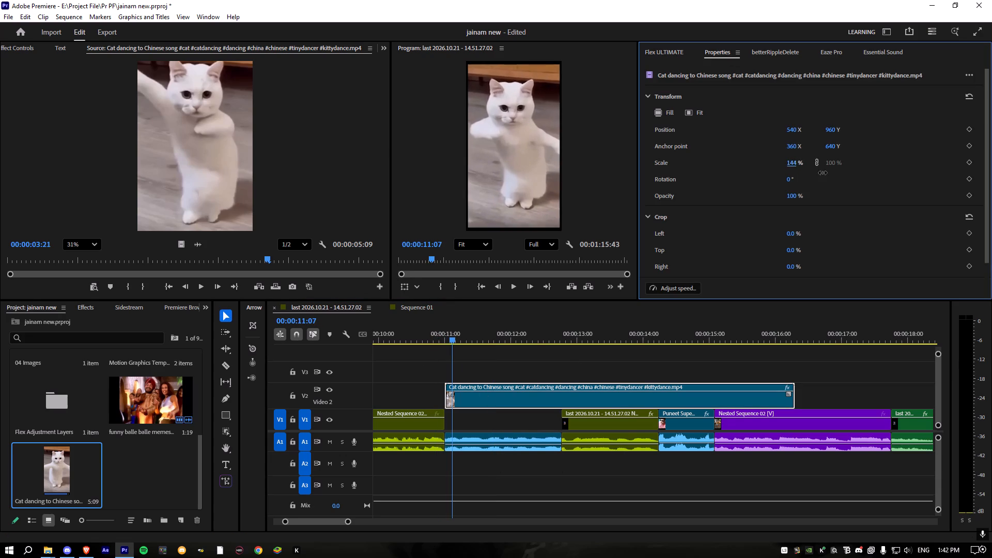
drag(823, 173, 827, 174)
Trim the cat clip's start to 00:00:13:13 and move the clip back to begin at 00:00:11:00.
drag(435, 352, 418, 351)
click(425, 340)
key(space)
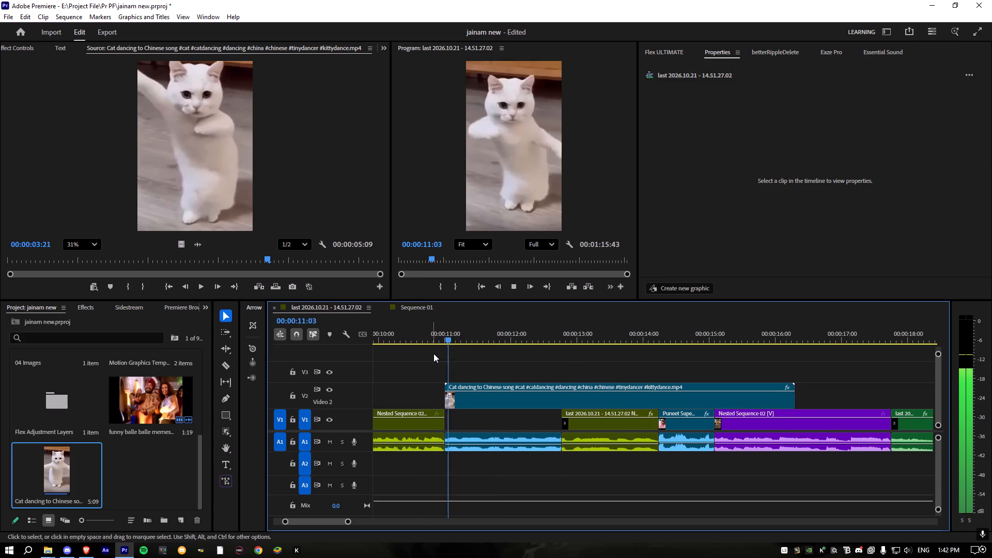
key(space)
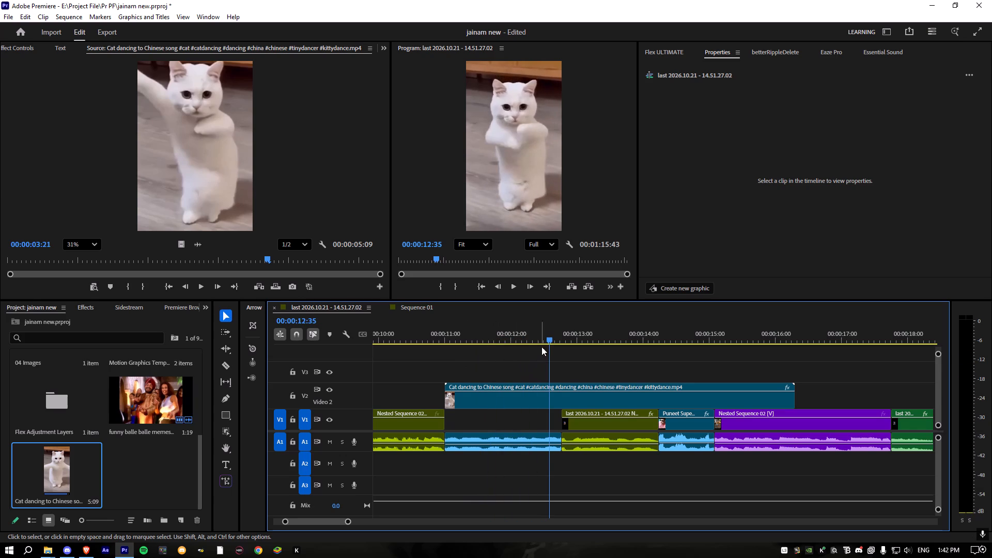
drag(545, 340, 593, 339)
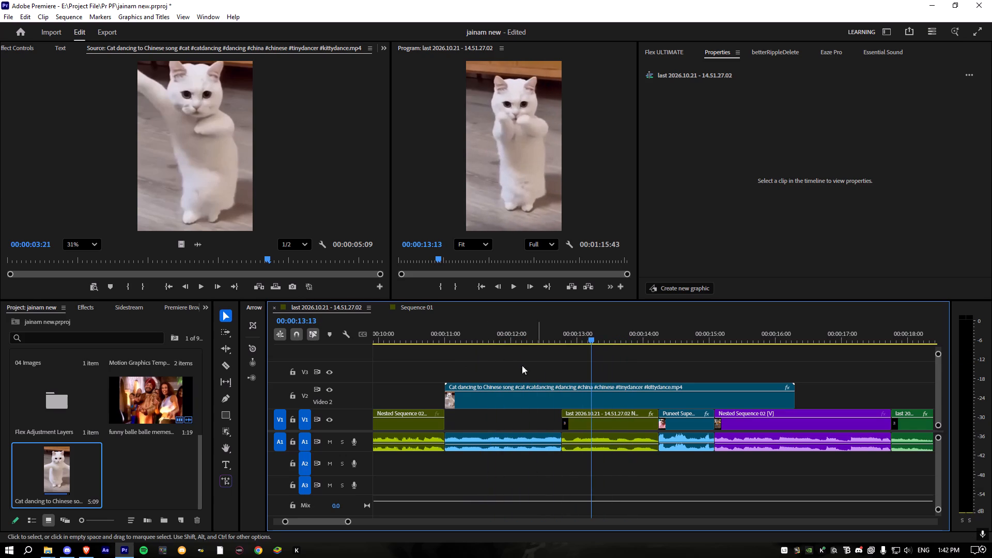
drag(444, 390, 558, 399)
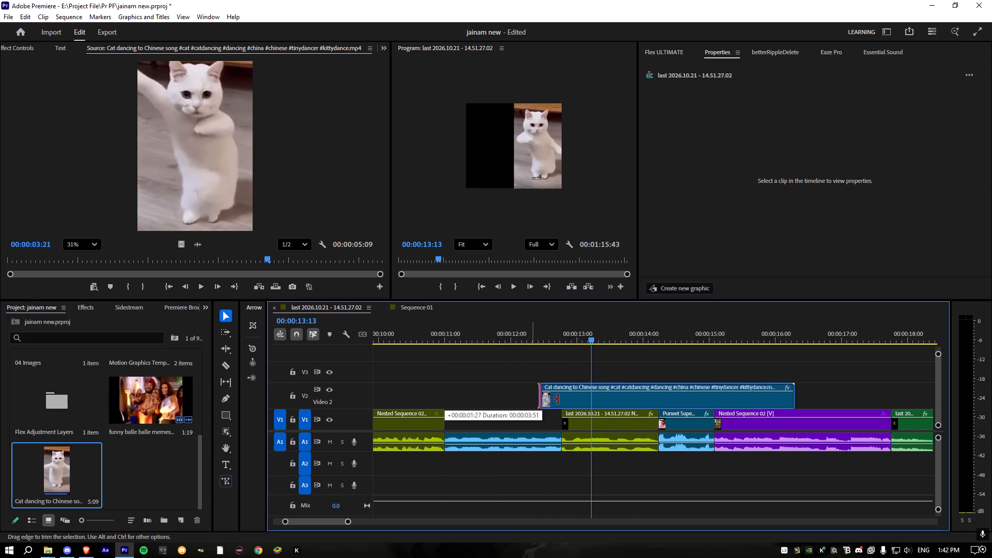
drag(558, 399, 590, 402)
drag(640, 396, 502, 409)
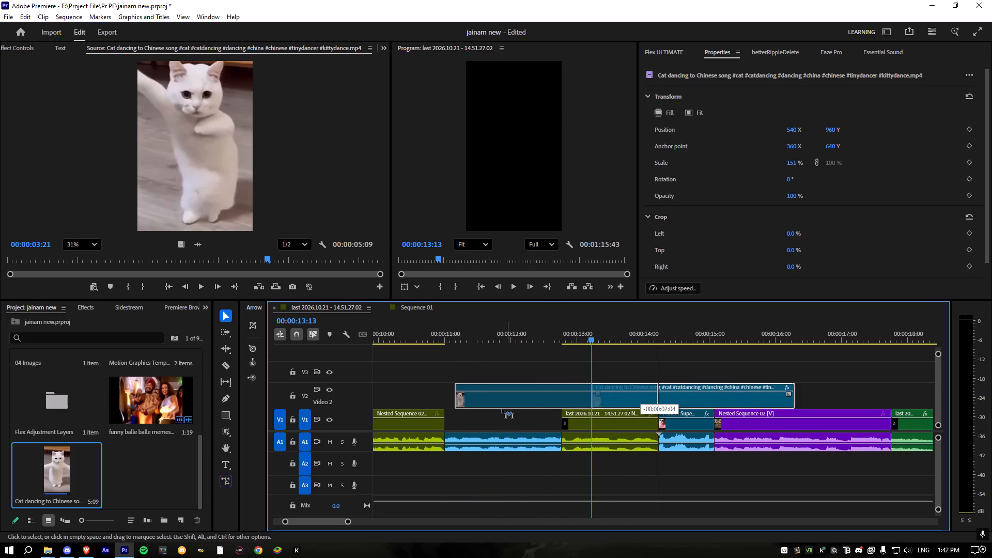
drag(502, 409, 497, 409)
Review the cat excerpt, trim its end to the start of the following gameplay clip, and move it down into the V1 gap.
drag(452, 329, 426, 329)
key(space)
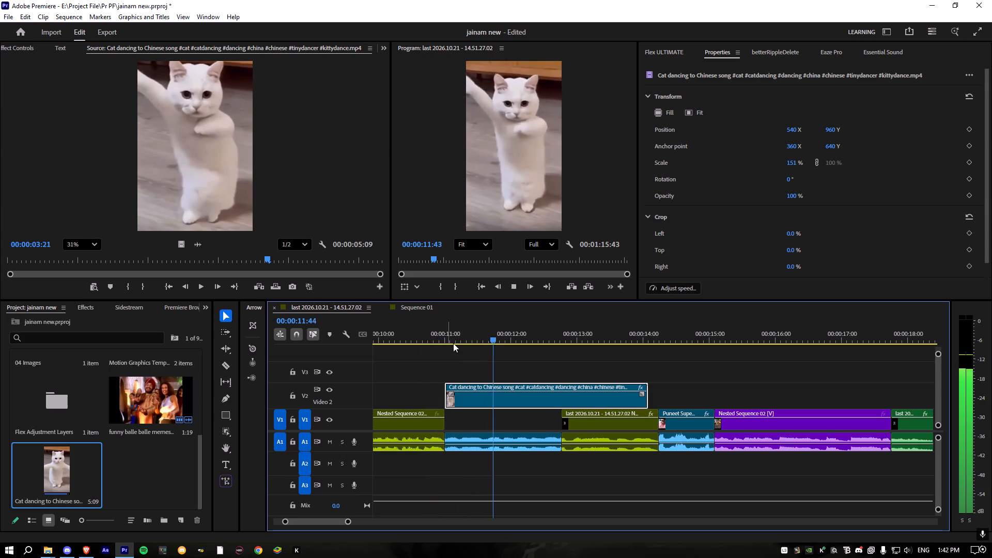
key(space)
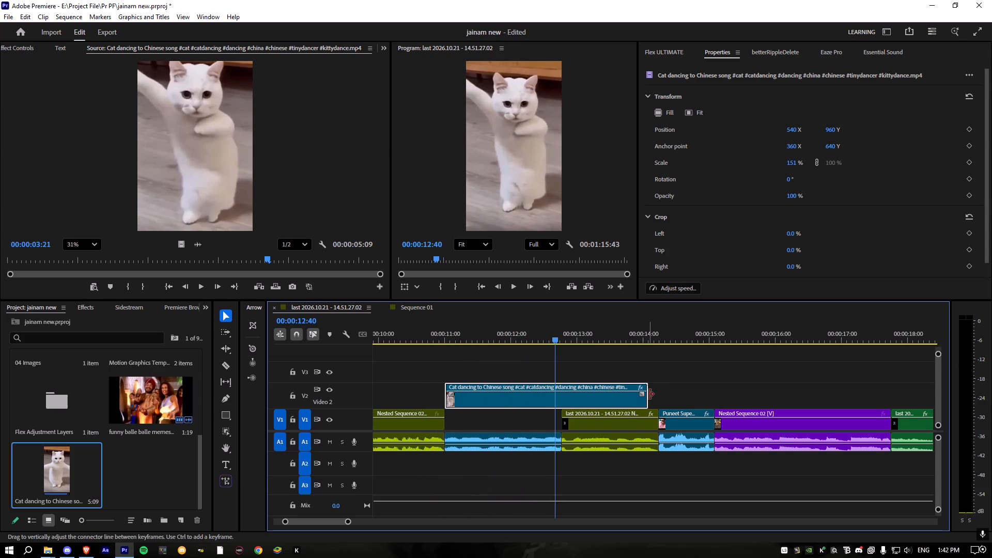
key(space)
key(space)
click(528, 319)
drag(512, 331, 498, 334)
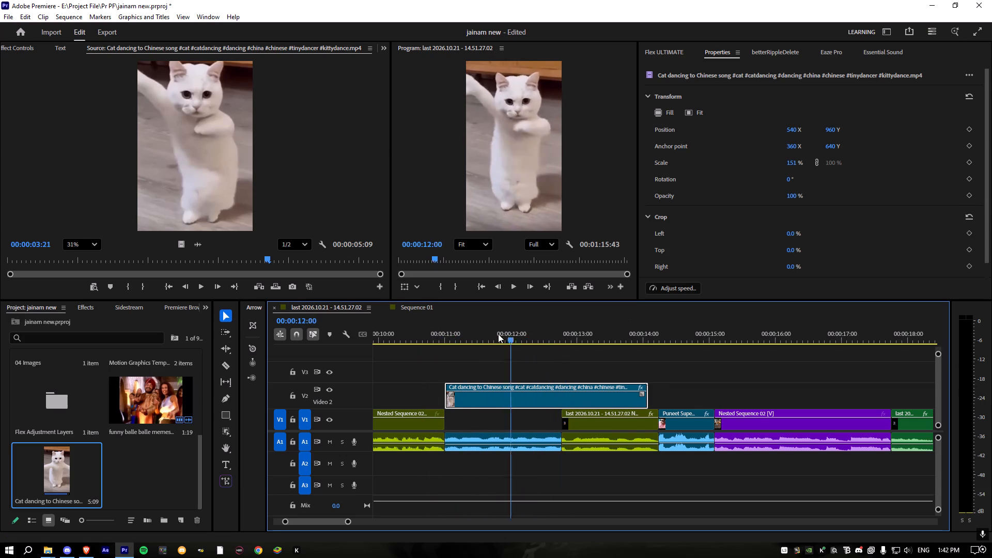
drag(498, 334, 387, 337)
key(space)
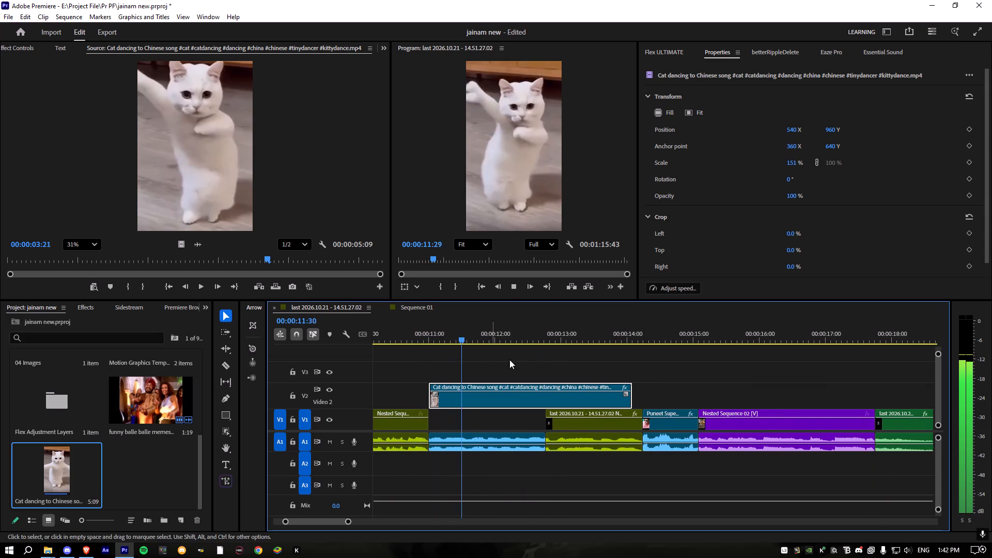
key(space)
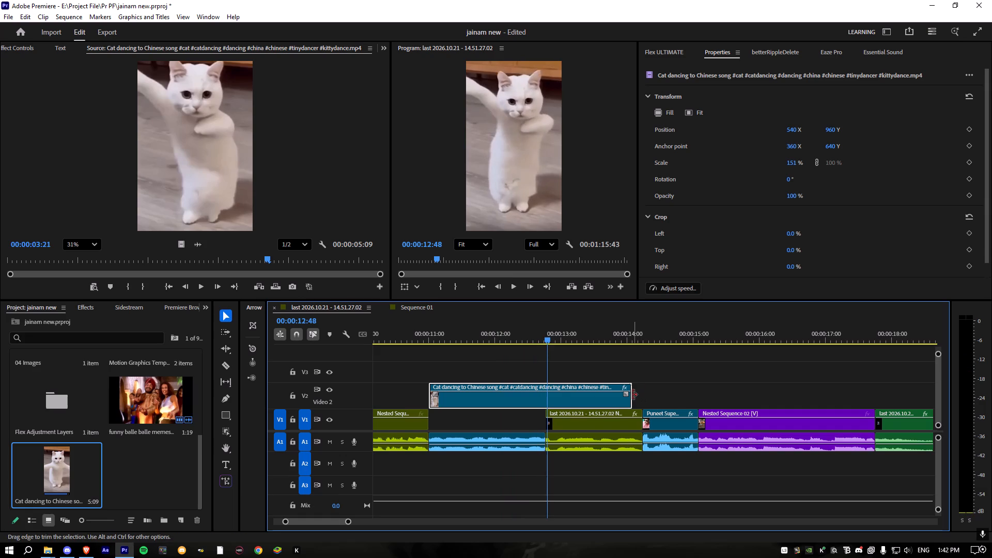
drag(632, 395, 546, 397)
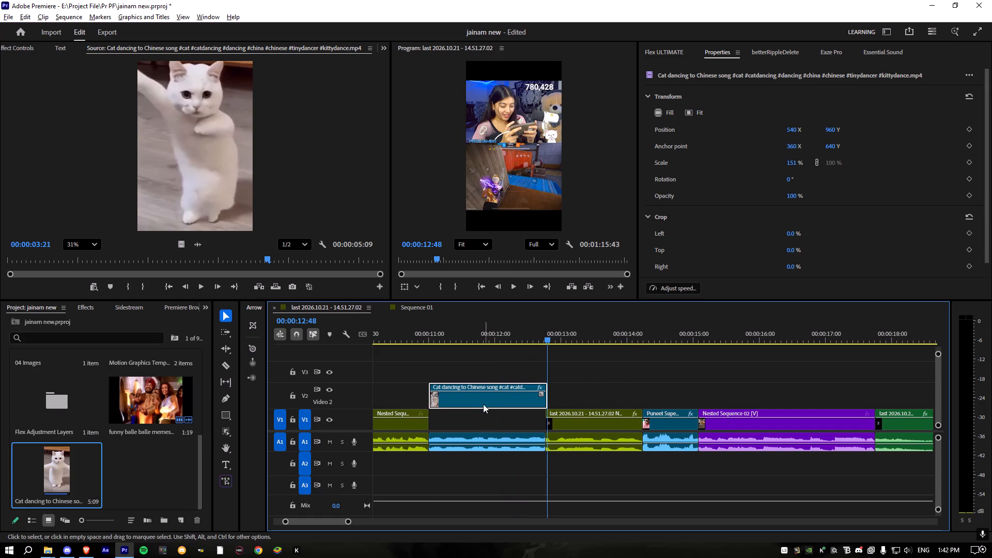
alt+drag(482, 403, 482, 414)
Insert a copy of the quack duck clip from 00:00:41:39 right after the cat clip at 00:00:12:48, with its video on V2.
click(551, 487)
alt+scroll(565, 477, down, 11)
alt+scroll(716, 454, up, 1)
alt+scroll(642, 420, up, 2)
alt+scroll(642, 420, down, 8)
click(877, 332)
drag(877, 332, 876, 333)
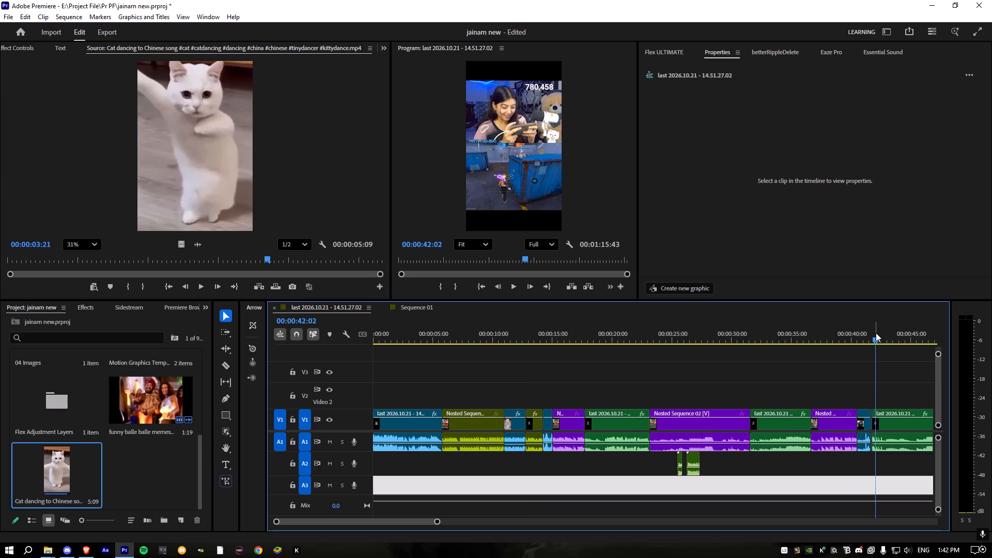
drag(876, 333, 869, 332)
click(873, 336)
drag(873, 336, 867, 334)
click(869, 337)
drag(866, 337, 871, 340)
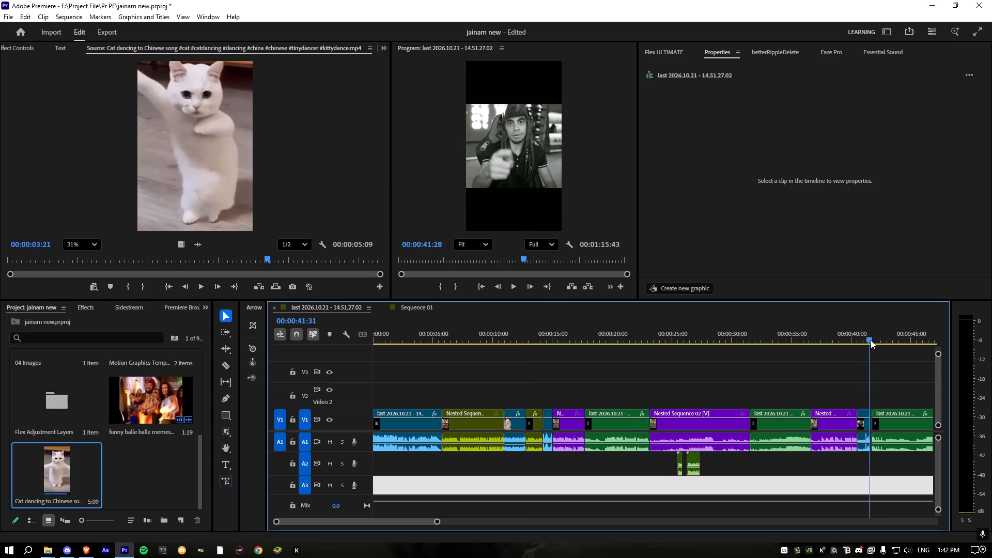
drag(871, 340, 872, 340)
alt+scroll(873, 409, up, 19)
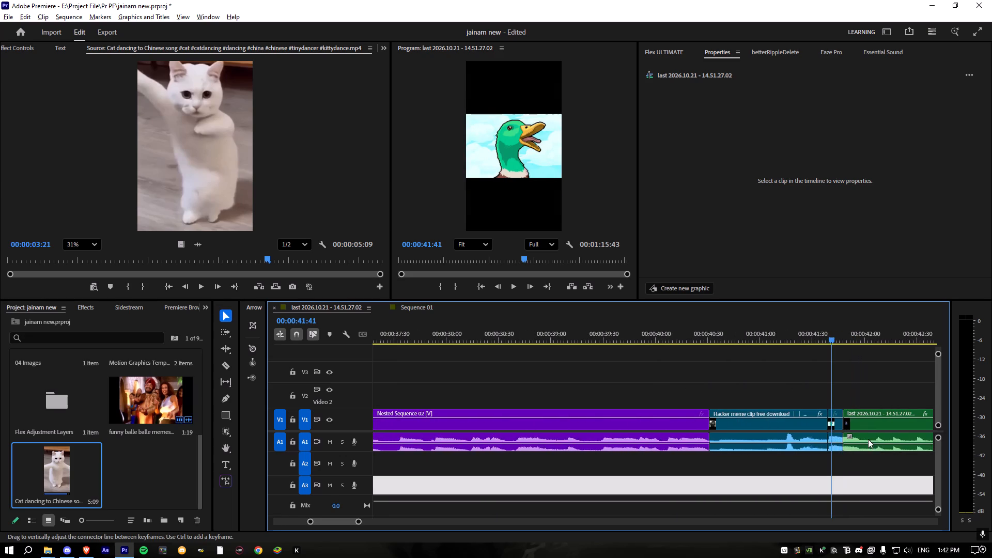
alt+scroll(868, 439, up, 8)
click(814, 428)
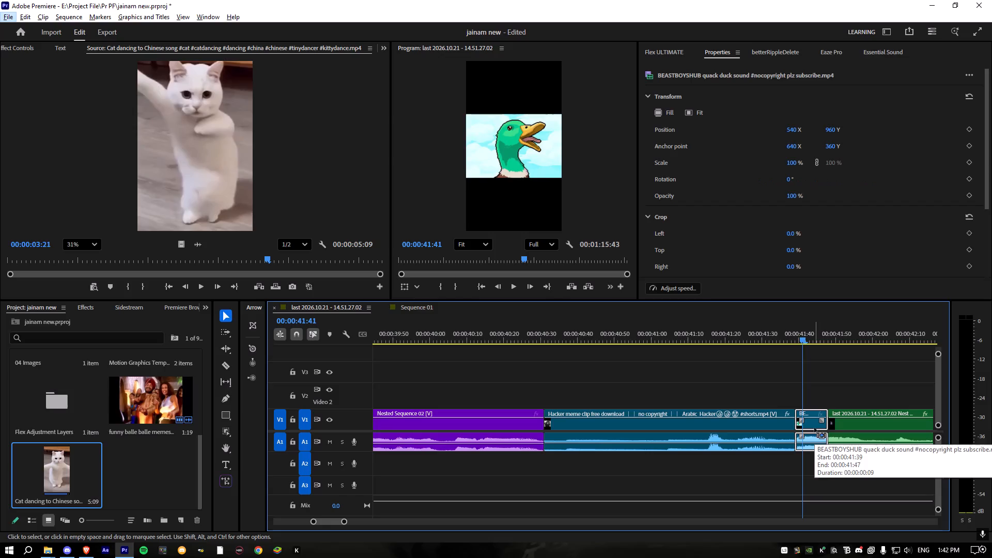
alt+drag(814, 428, 664, 399)
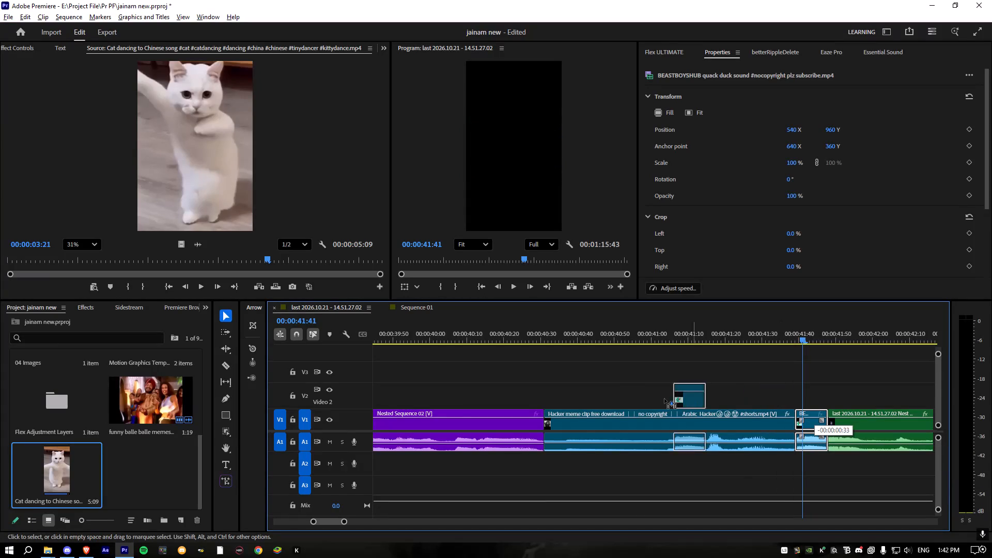
alt+drag(664, 399, 344, 417)
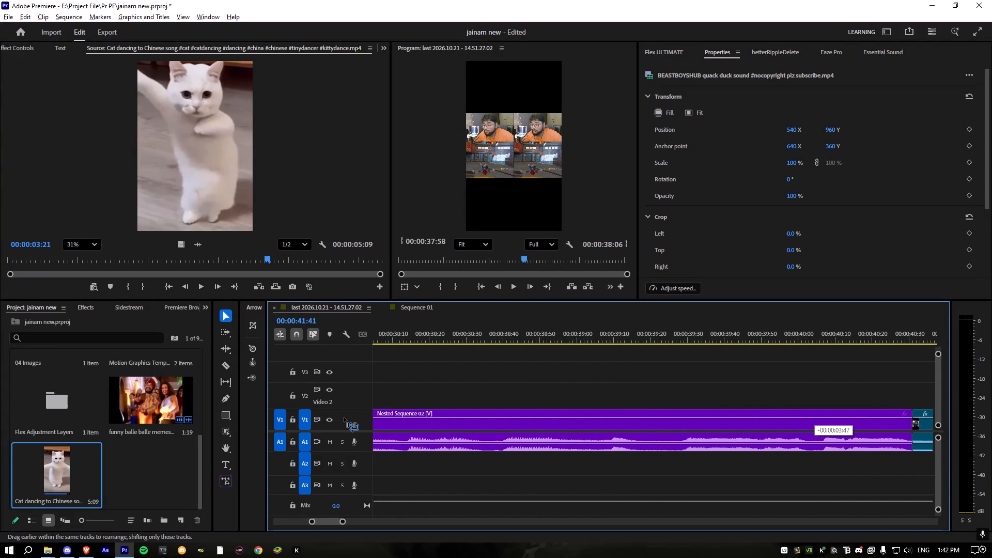
alt+drag(344, 417, 356, 421)
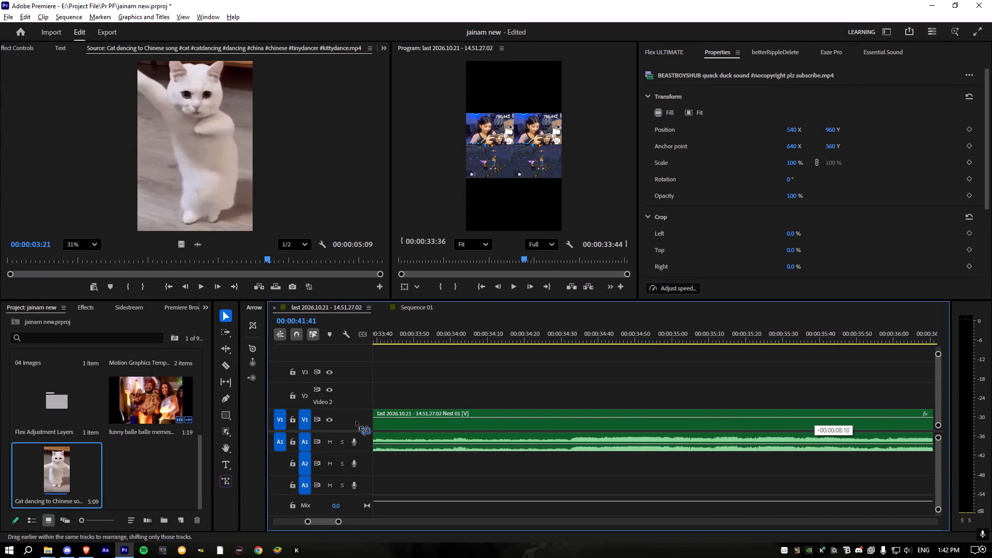
alt+drag(356, 421, 621, 418)
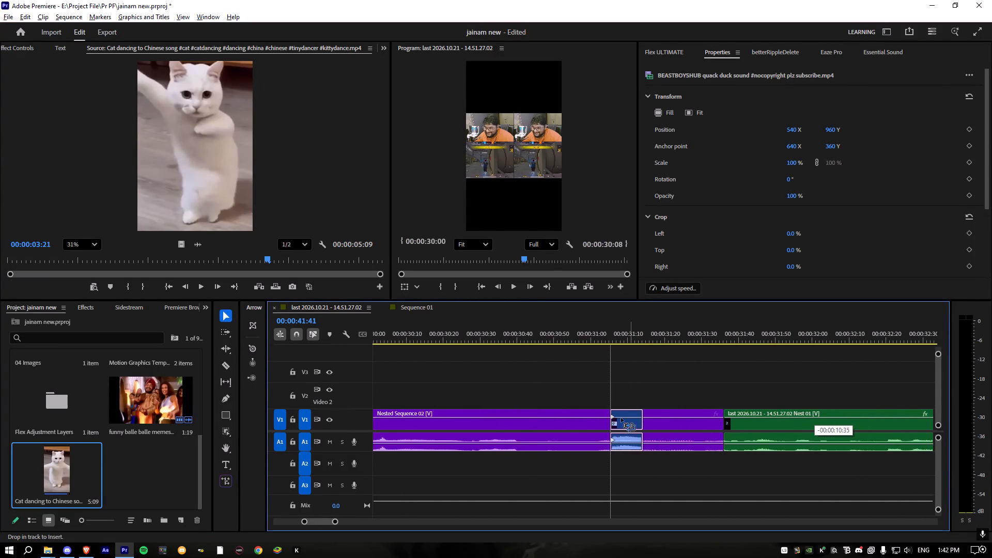
alt+drag(621, 418, 337, 409)
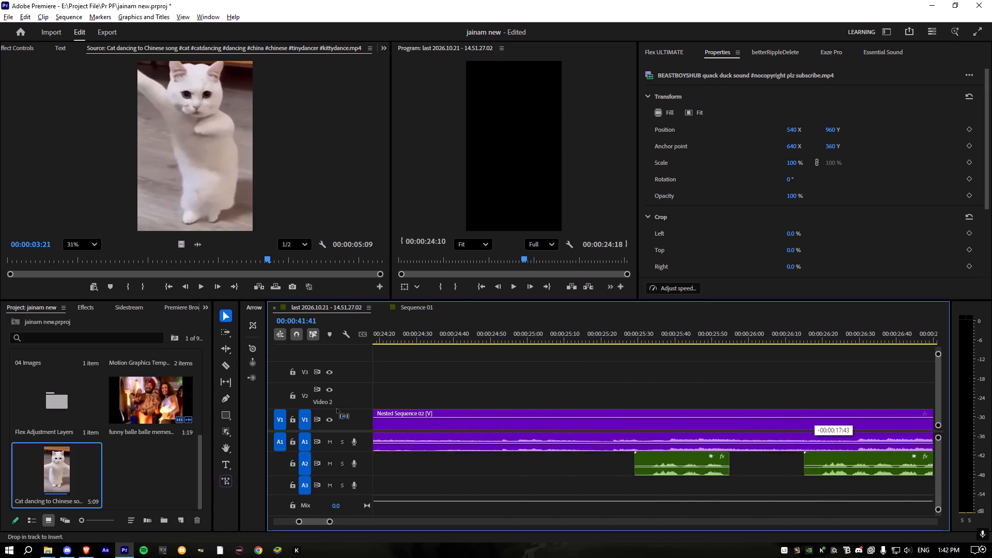
alt+drag(337, 409, 340, 407)
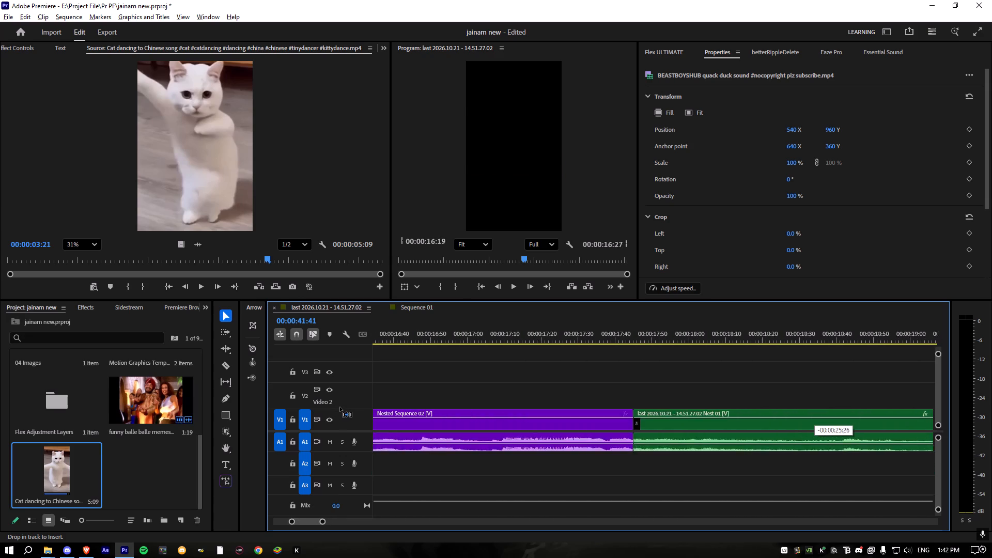
alt+drag(340, 407, 638, 404)
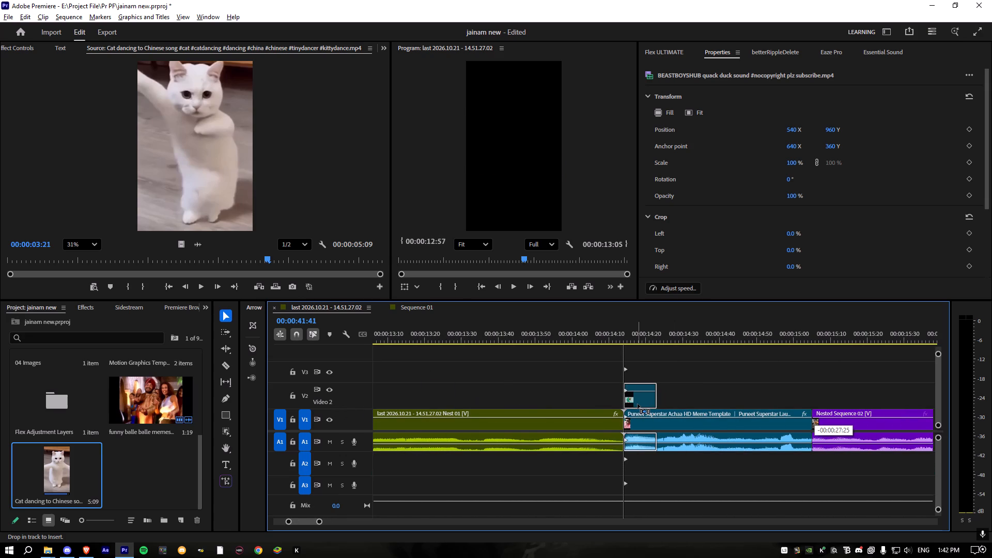
alt+drag(638, 404, 551, 407)
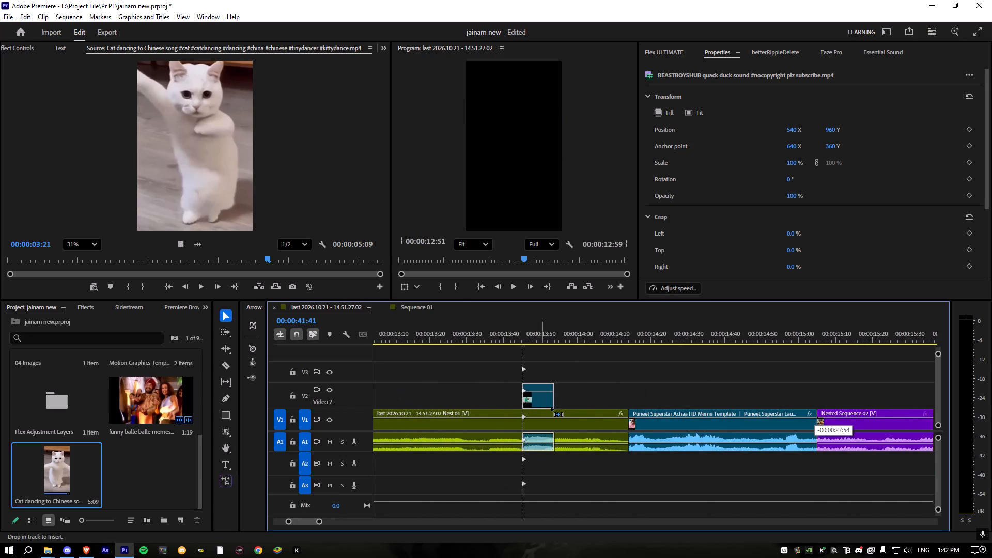
alt+drag(551, 407, 578, 407)
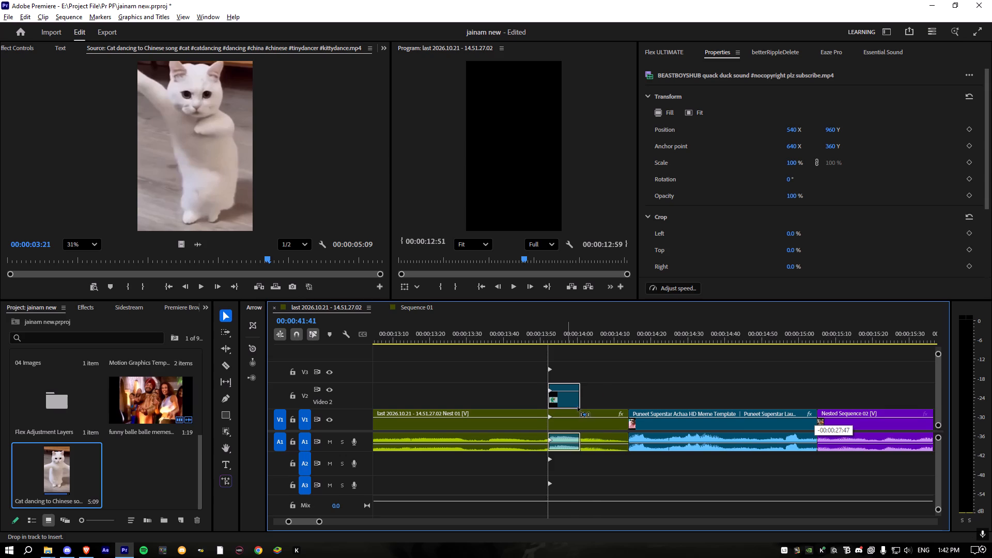
alt+drag(578, 407, 620, 414)
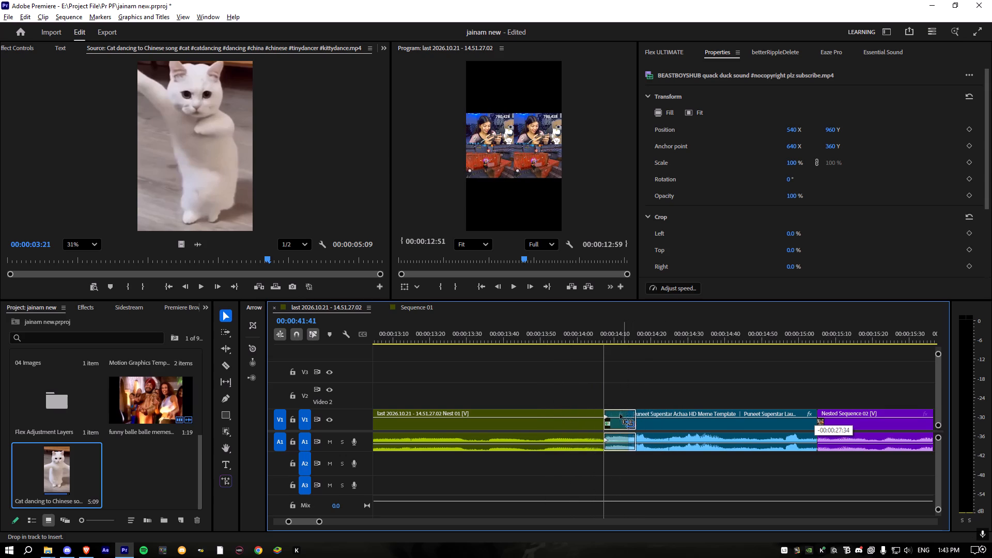
alt+drag(620, 414, 367, 413)
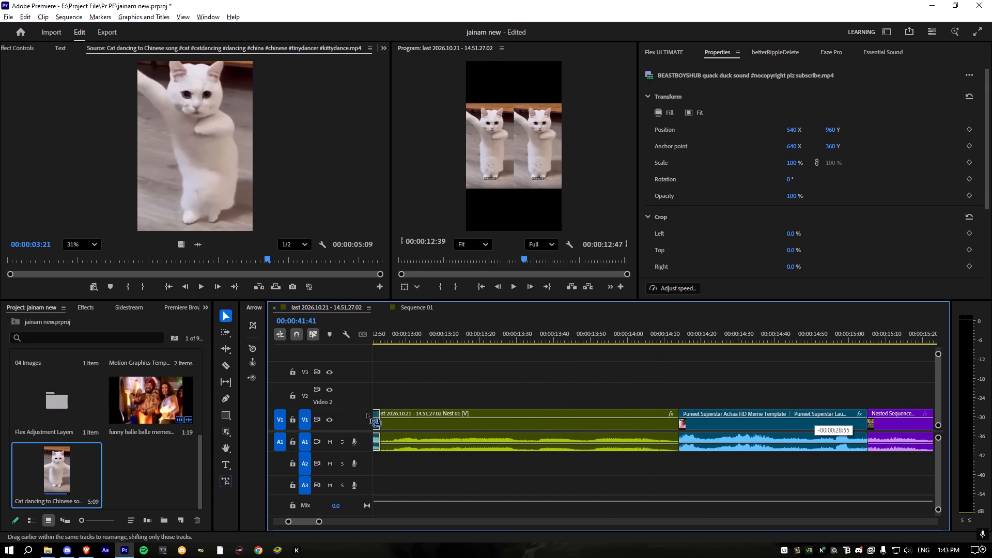
alt+drag(367, 413, 627, 416)
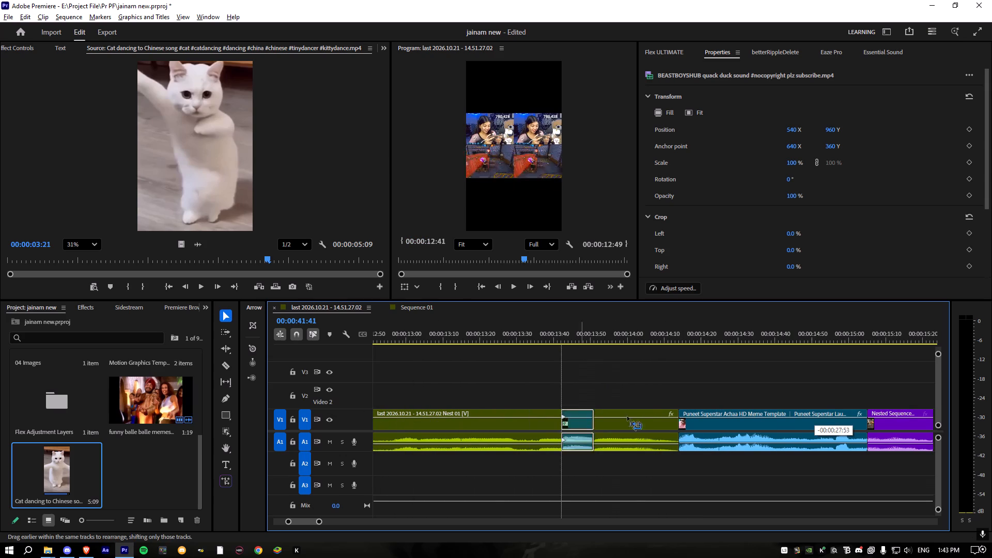
alt+drag(627, 416, 684, 435)
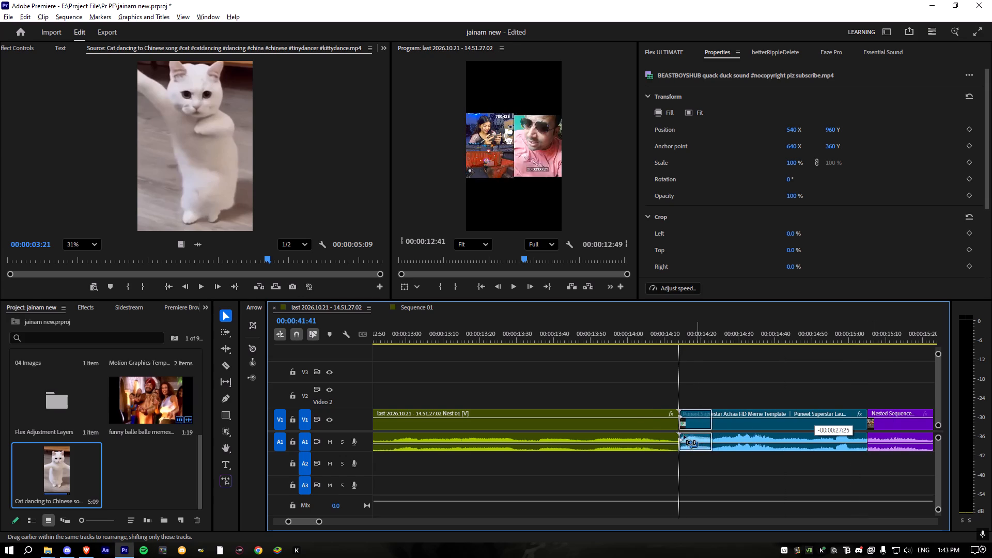
alt+drag(684, 435, 512, 425)
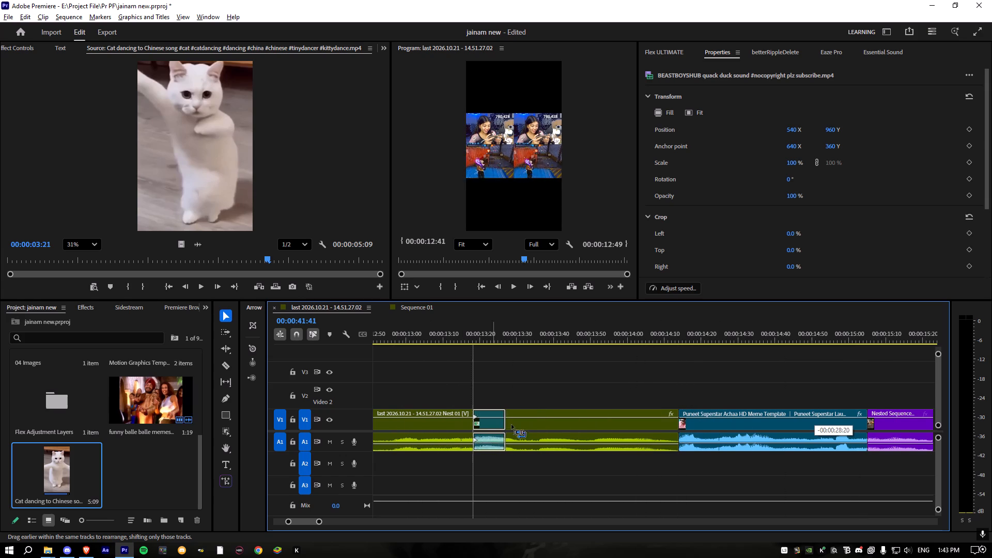
alt+drag(512, 425, 409, 422)
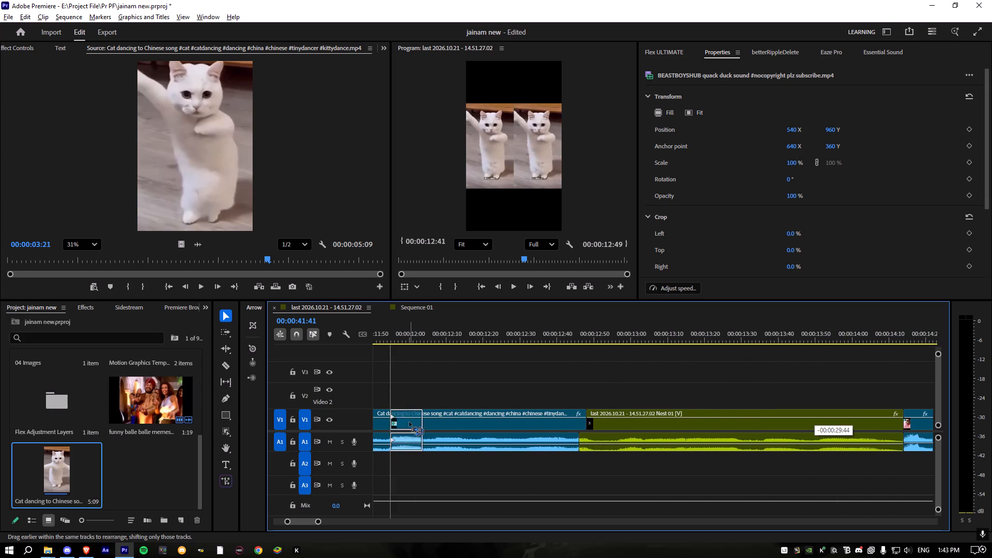
alt+drag(409, 422, 609, 434)
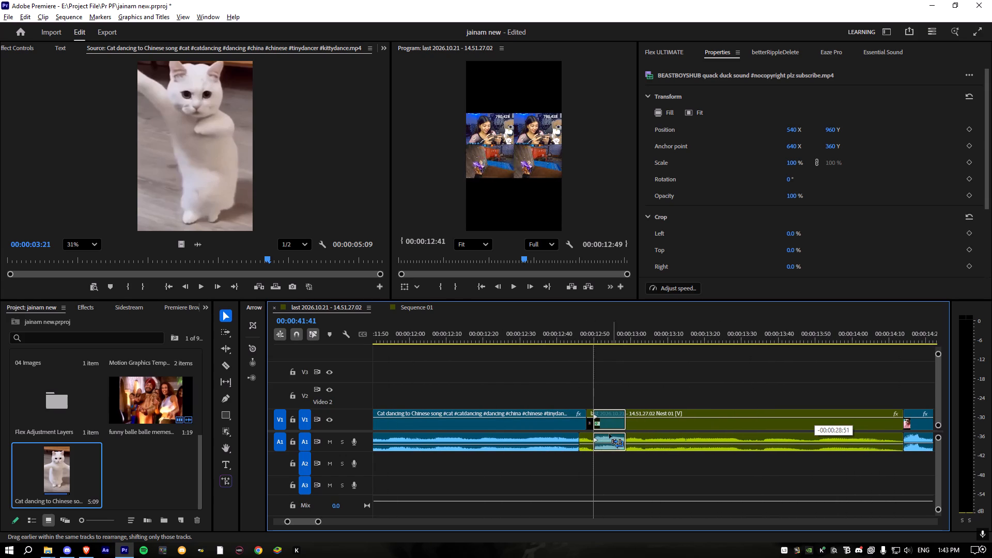
alt+drag(609, 434, 602, 429)
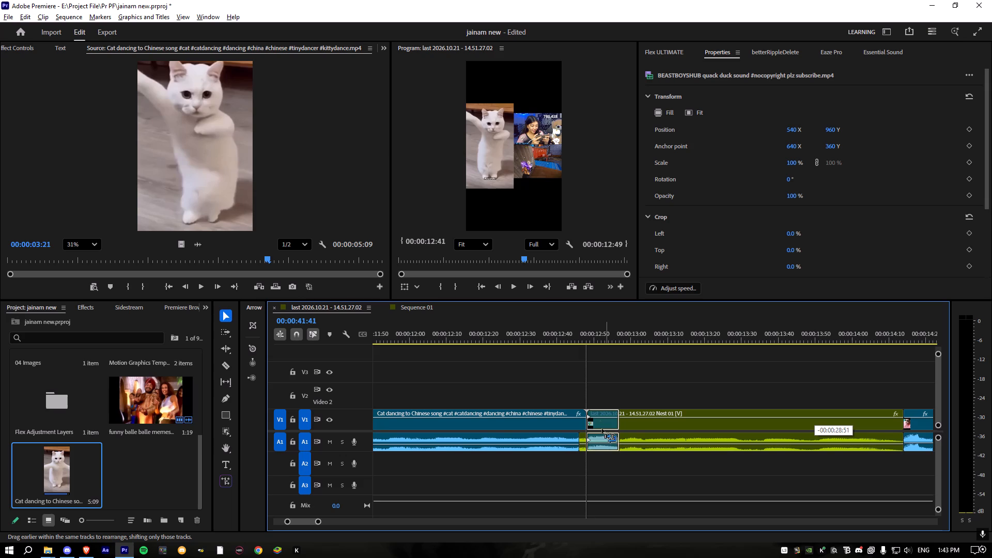
alt+drag(602, 429, 604, 394)
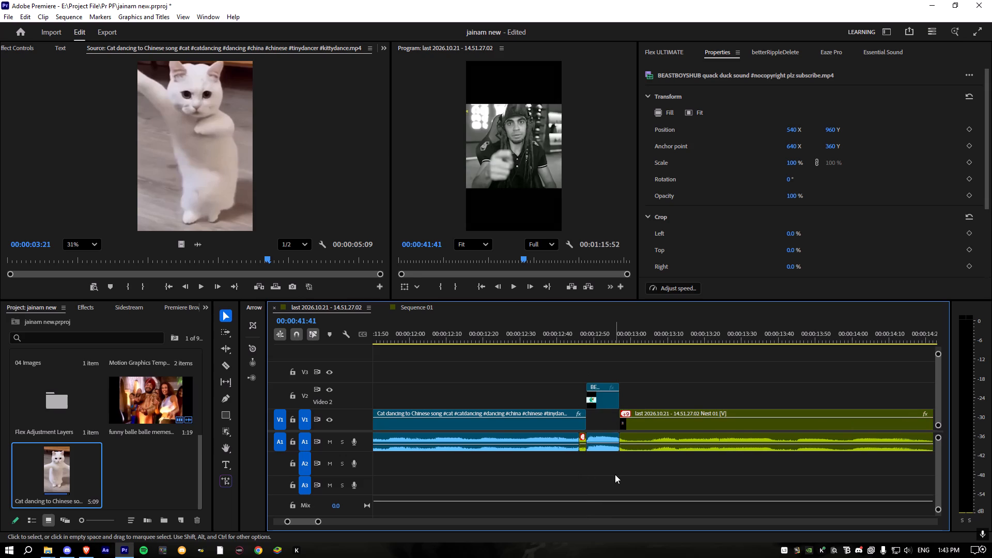
click(615, 474)
Play back the transition from the cat clip through the inserted quack duck clip into the following gameplay to check its timing.
click(545, 443)
alt+scroll(615, 441, up, 9)
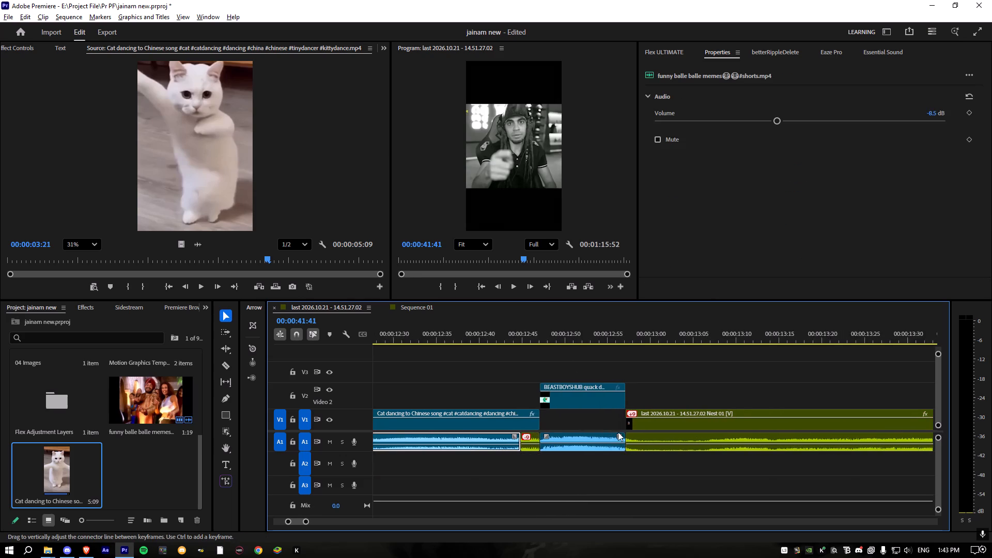
click(632, 415)
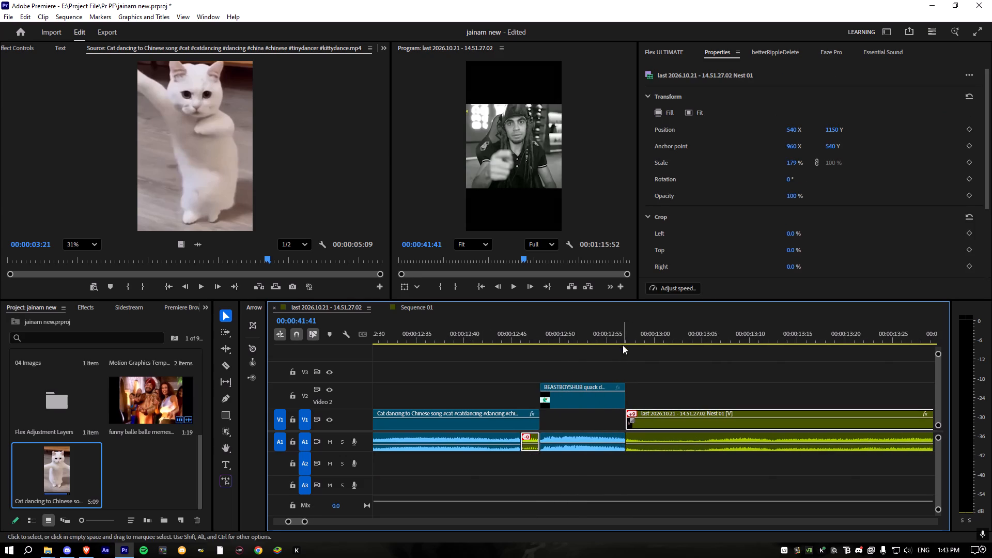
drag(621, 340, 584, 341)
key(space)
key(space)
alt+scroll(607, 396, down, 9)
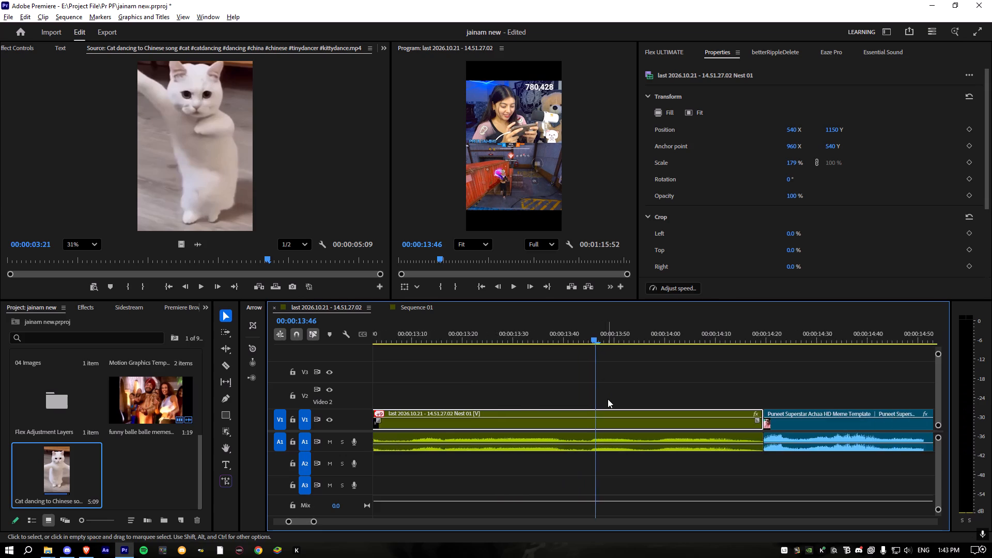
alt+scroll(608, 399, down, 3)
alt+scroll(483, 456, up, 12)
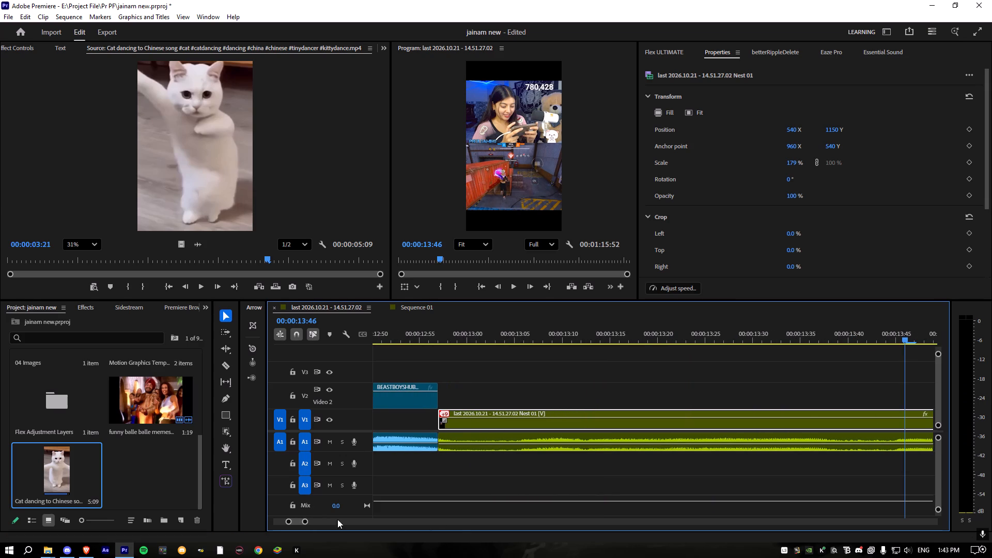
alt+scroll(435, 491, down, 4)
shift+scroll(437, 489, up, 5)
drag(443, 344, 425, 336)
click(424, 331)
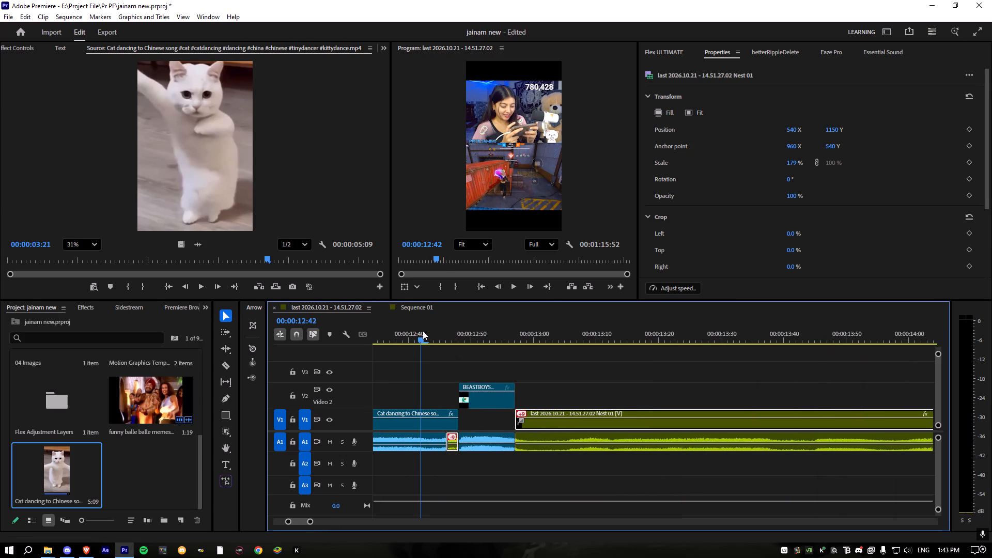
drag(415, 333, 409, 332)
key(space)
click(409, 332)
key(space)
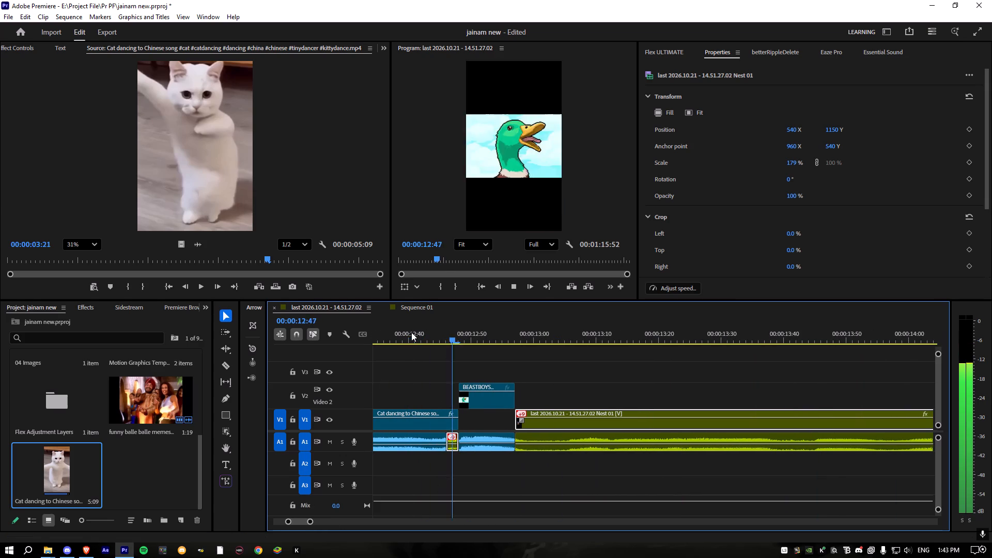
drag(418, 333, 455, 340)
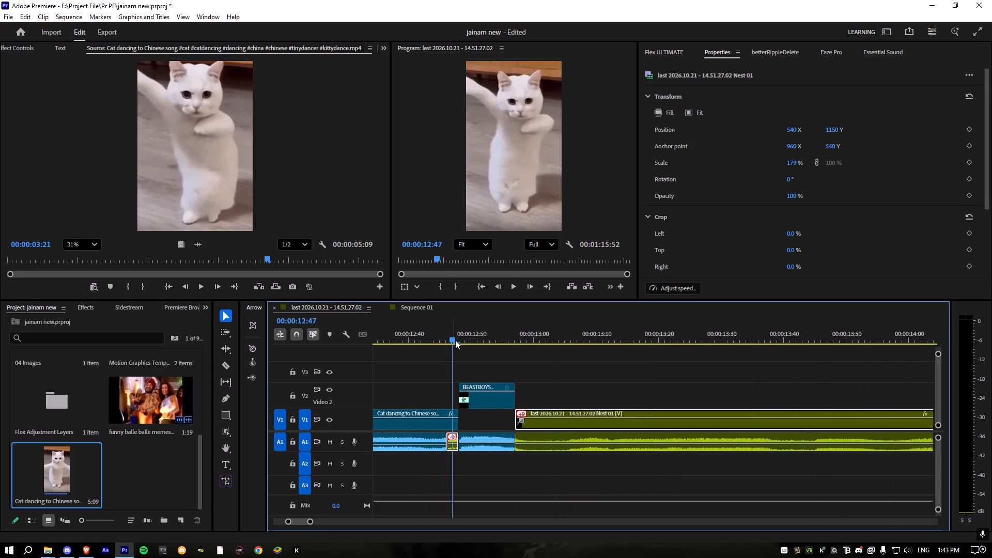
key(space)
drag(455, 340, 421, 336)
key(space)
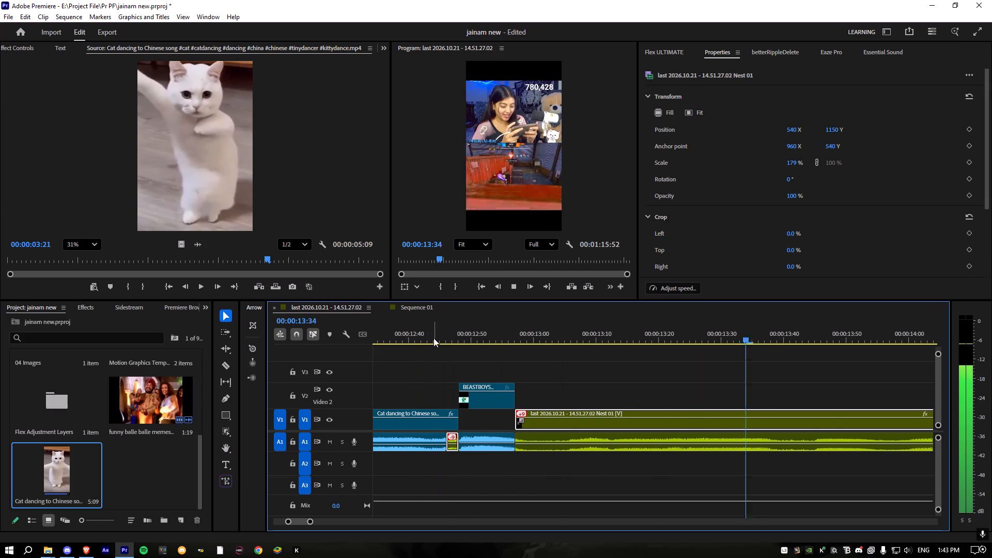
drag(424, 337, 497, 352)
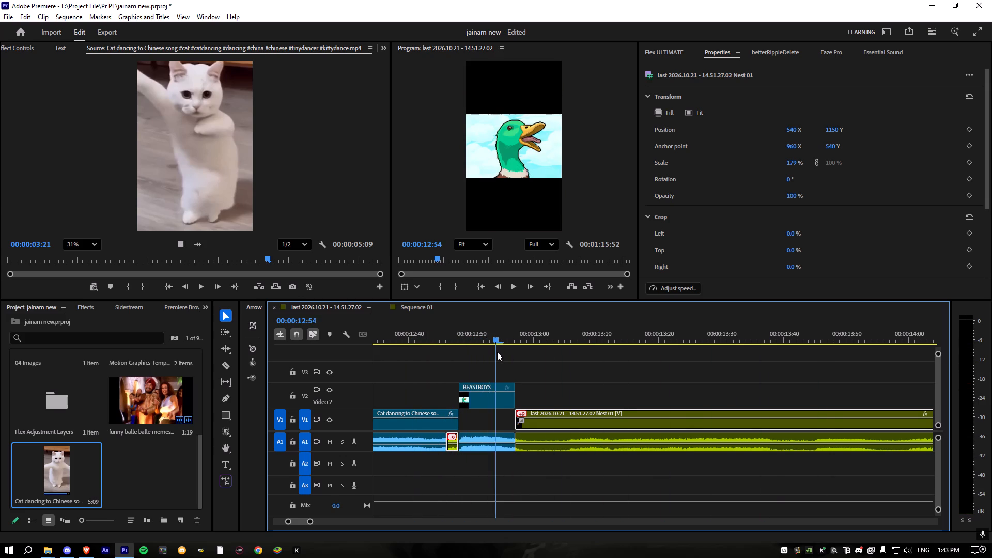
drag(497, 352, 398, 361)
key(space)
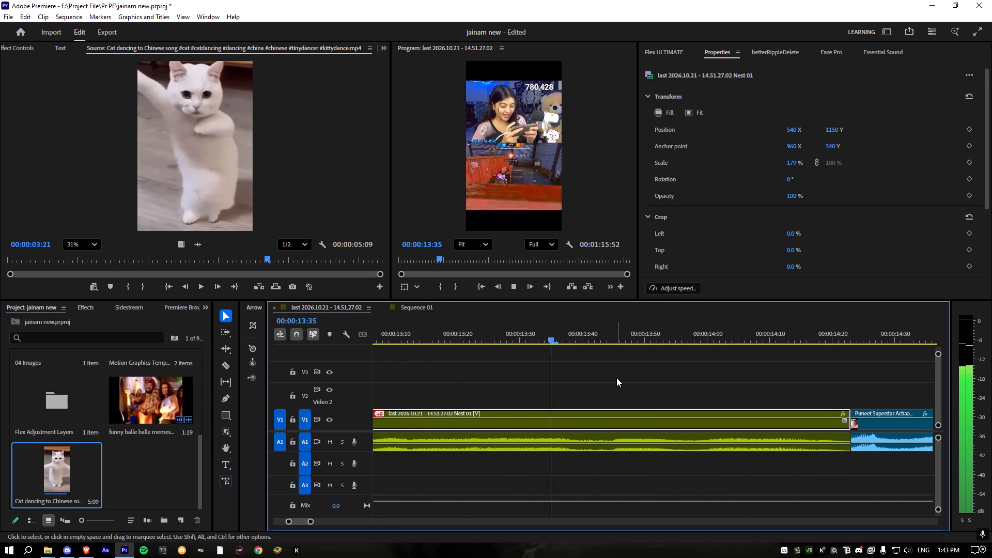
alt+scroll(686, 361, down, 20)
alt+scroll(686, 361, down, 5)
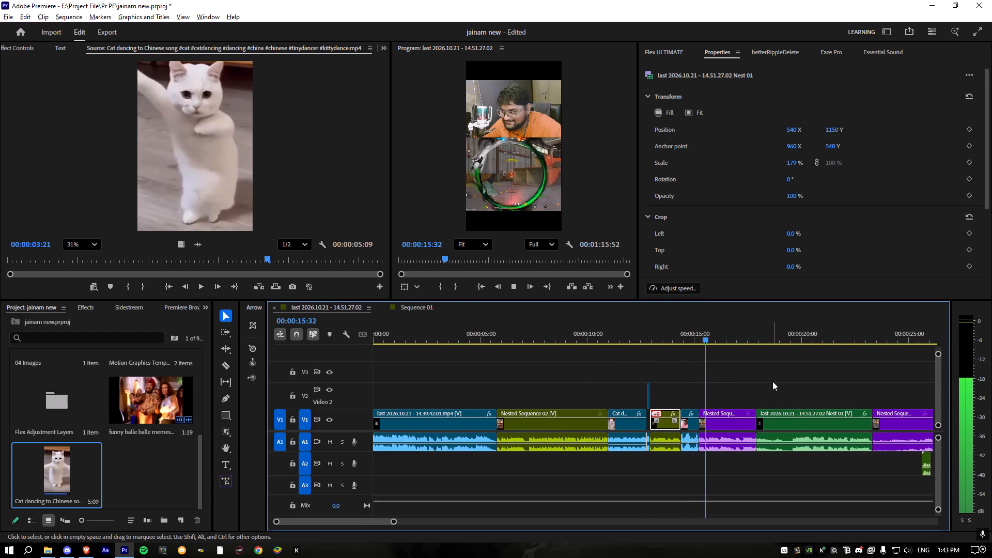
scroll(772, 381, down, 3)
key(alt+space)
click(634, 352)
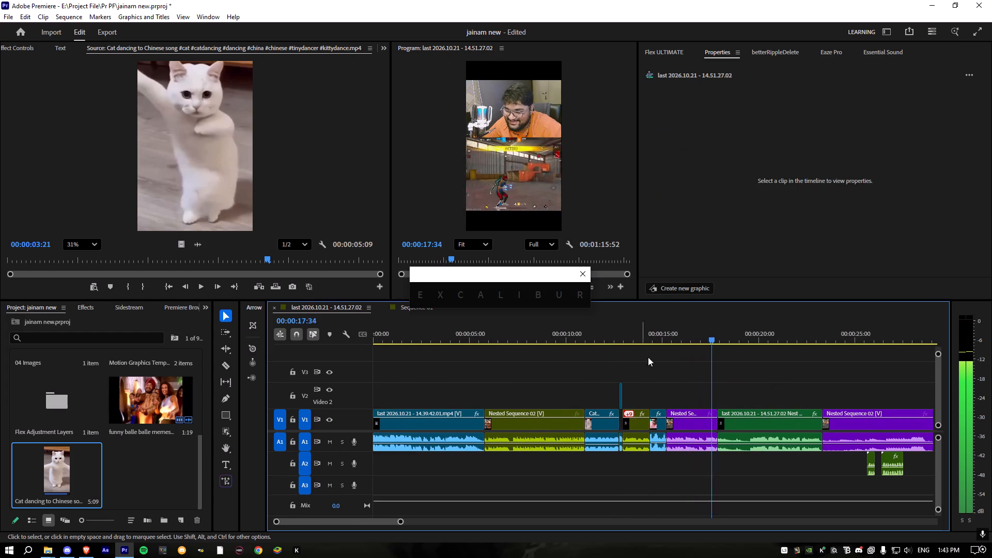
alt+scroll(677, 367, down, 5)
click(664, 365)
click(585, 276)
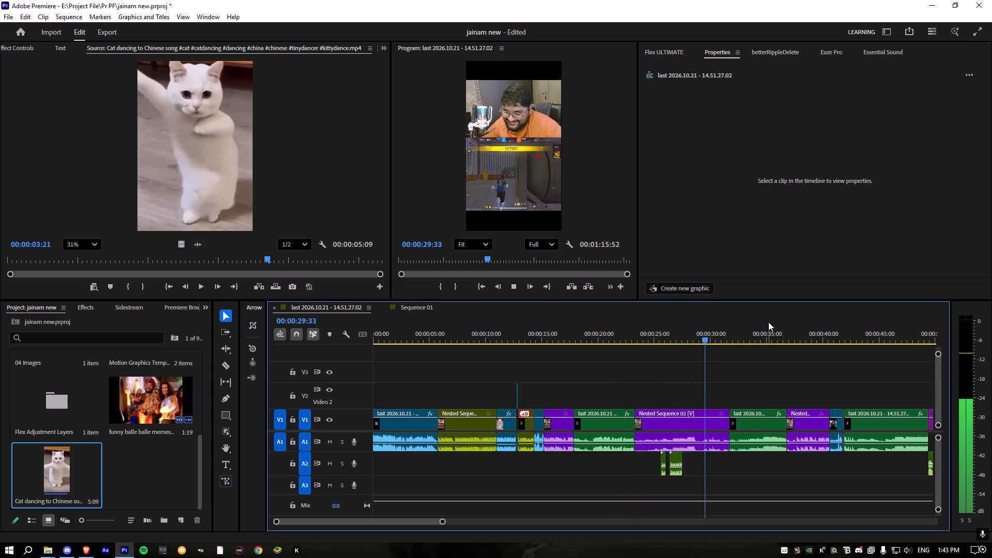
Save the project.
key(ctrl+s)
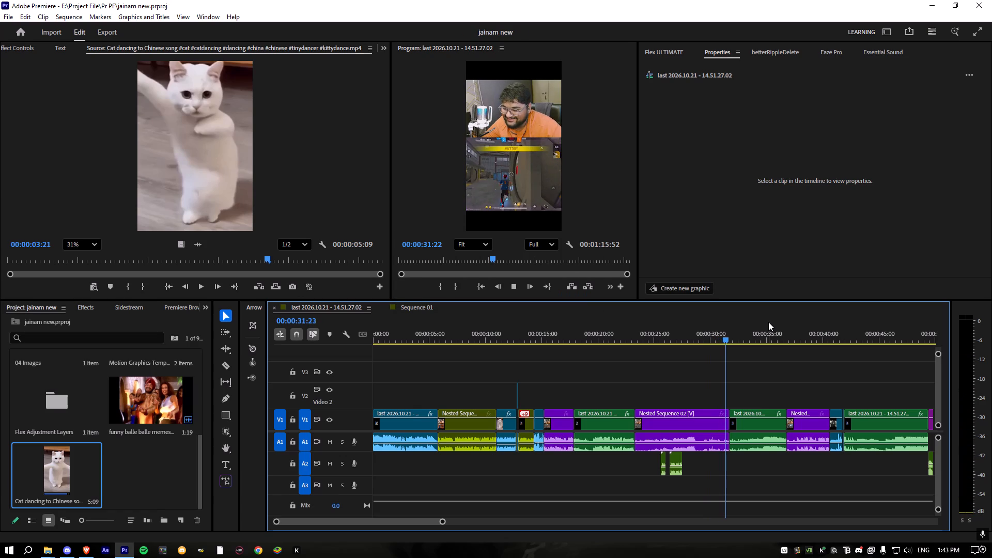